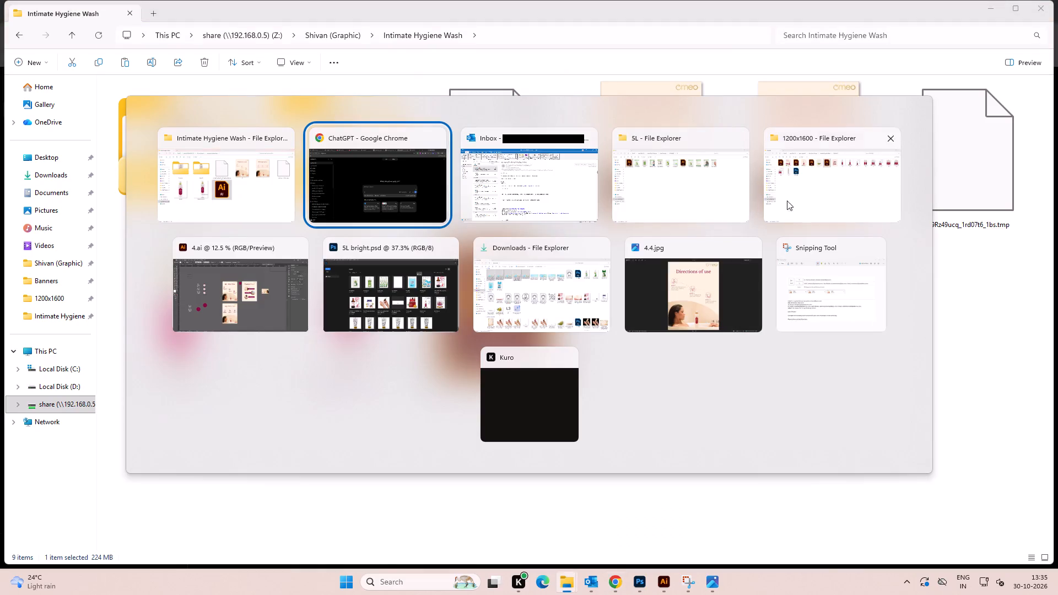
pyautogui.keyDown('alt'); pyautogui.click(817, 197); pyautogui.keyUp('alt')
pyautogui.doubleClick(604, 279)
pyautogui.click(450, 250)
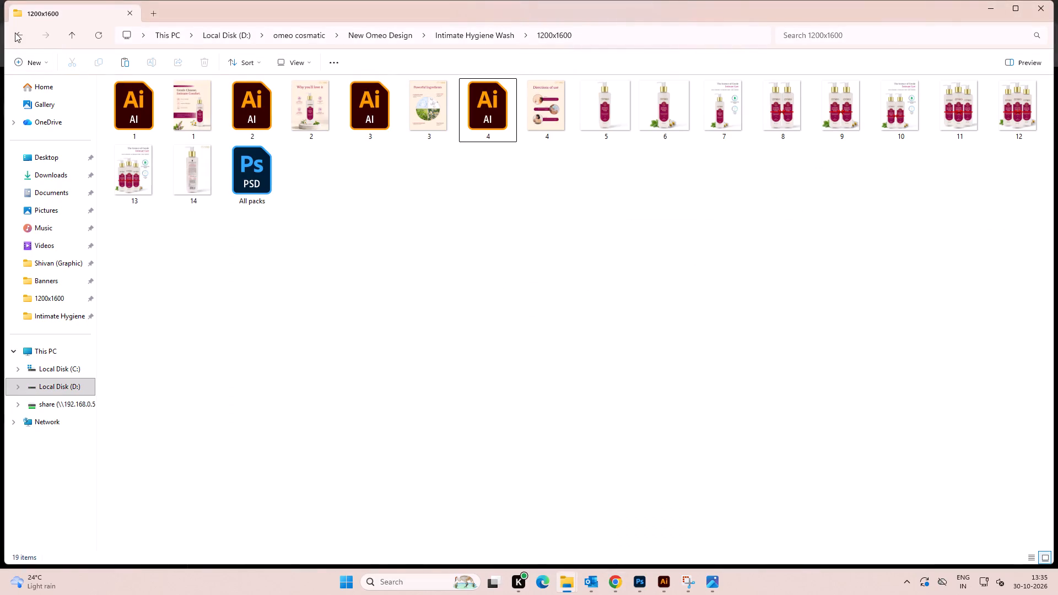
pyautogui.click(15, 33)
pyautogui.click(526, 135)
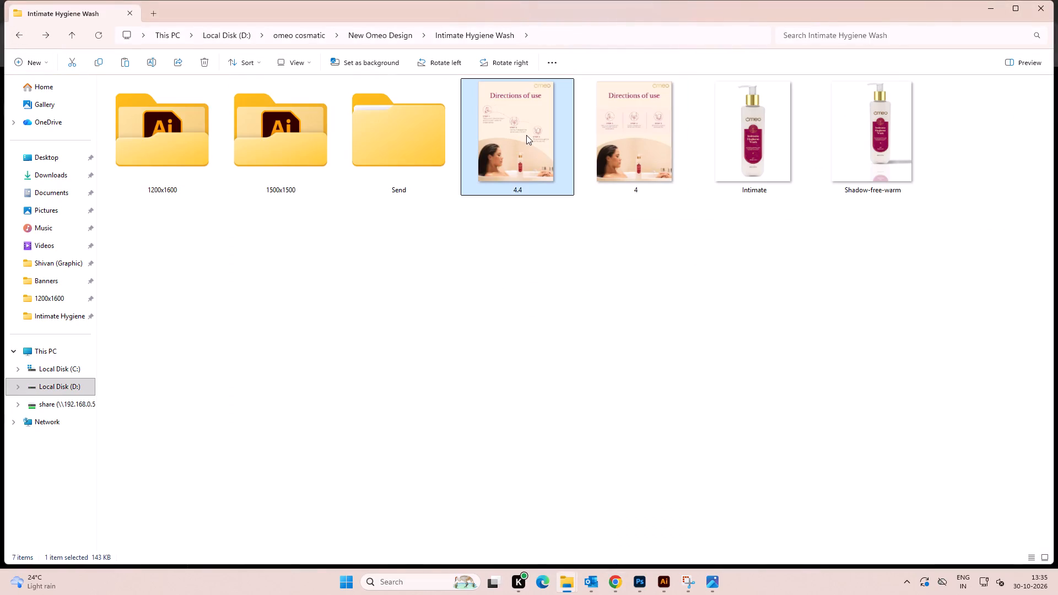
pyautogui.press('Delete')
pyautogui.click(542, 273)
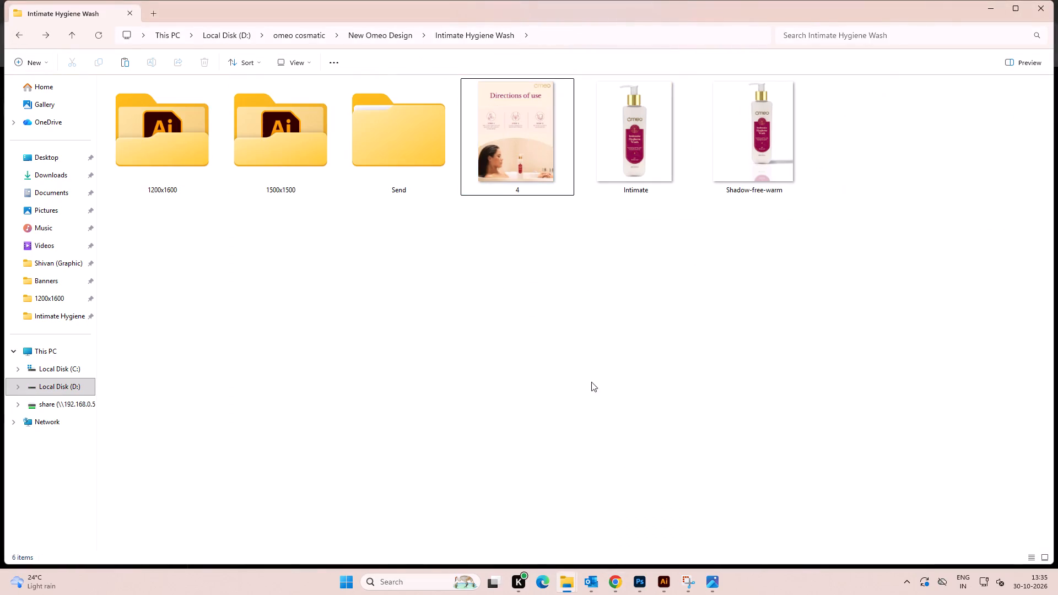
# In Illustrator, save the three-layout Directions of use artwork and close both open 4.ai documents.
pyautogui.click(670, 593)
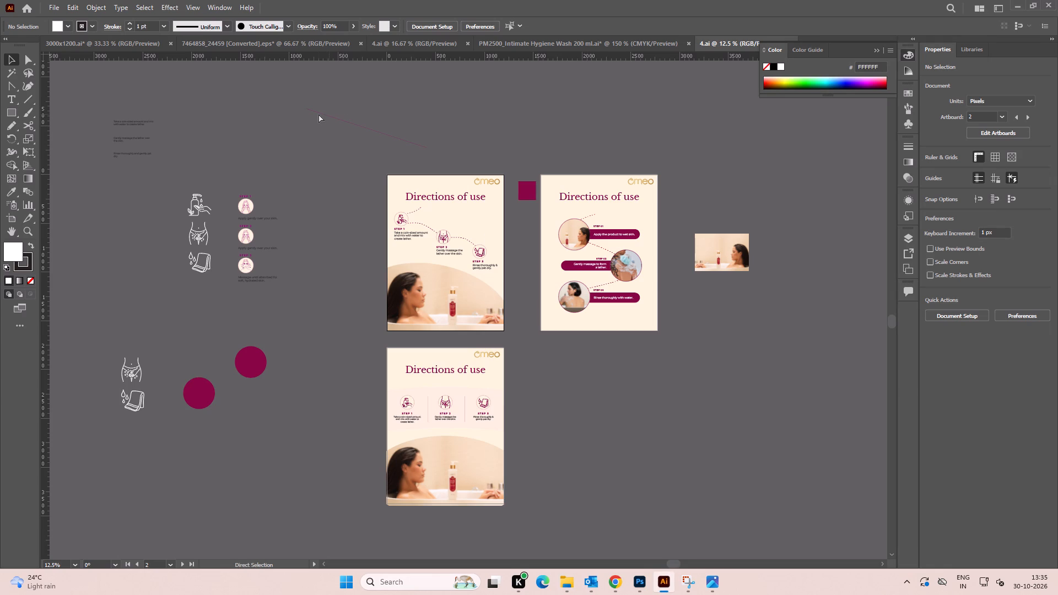
pyautogui.hotkey('ctrl', 's')
pyautogui.click(544, 96)
pyautogui.click(875, 48)
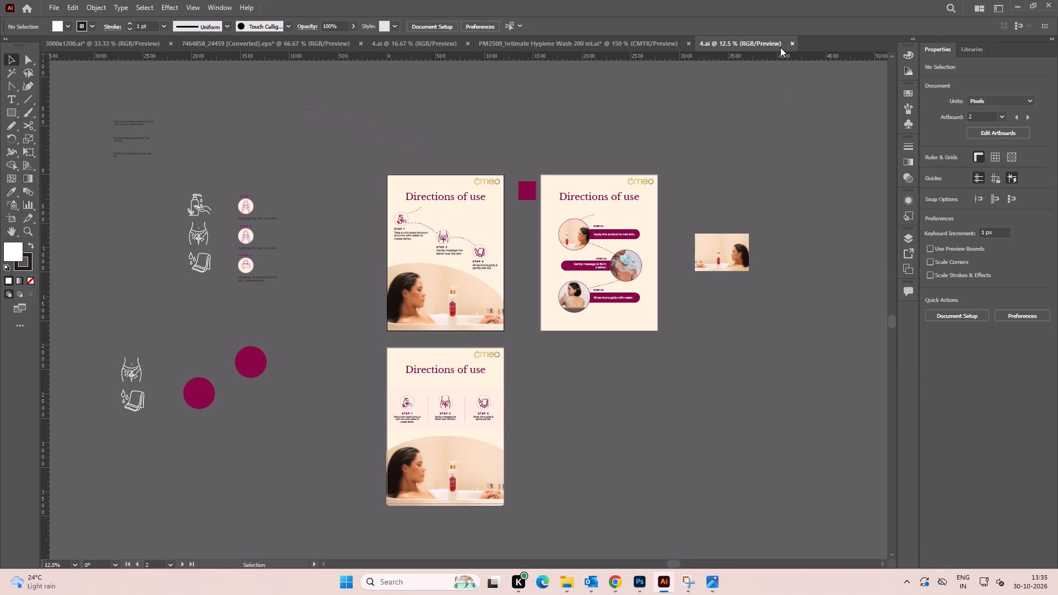
pyautogui.click(791, 42)
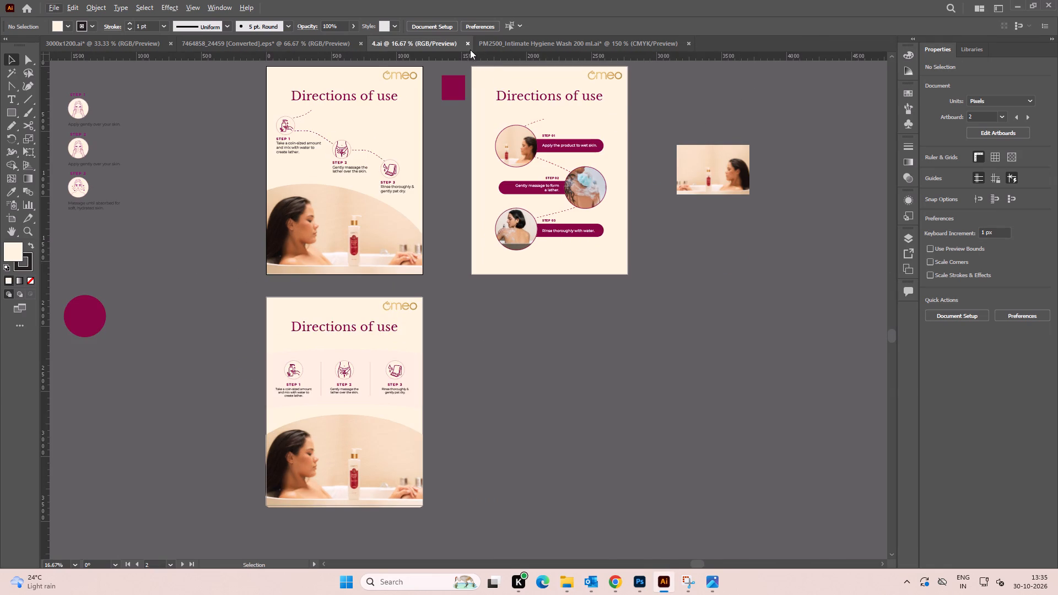
pyautogui.click(467, 44)
# In File Explorer, copy image 4 from Intimate Hygiene Wash into its 1200x1600 folder, replacing the existing 4.jpg.
pyautogui.hotkey('alt', 'Tab')
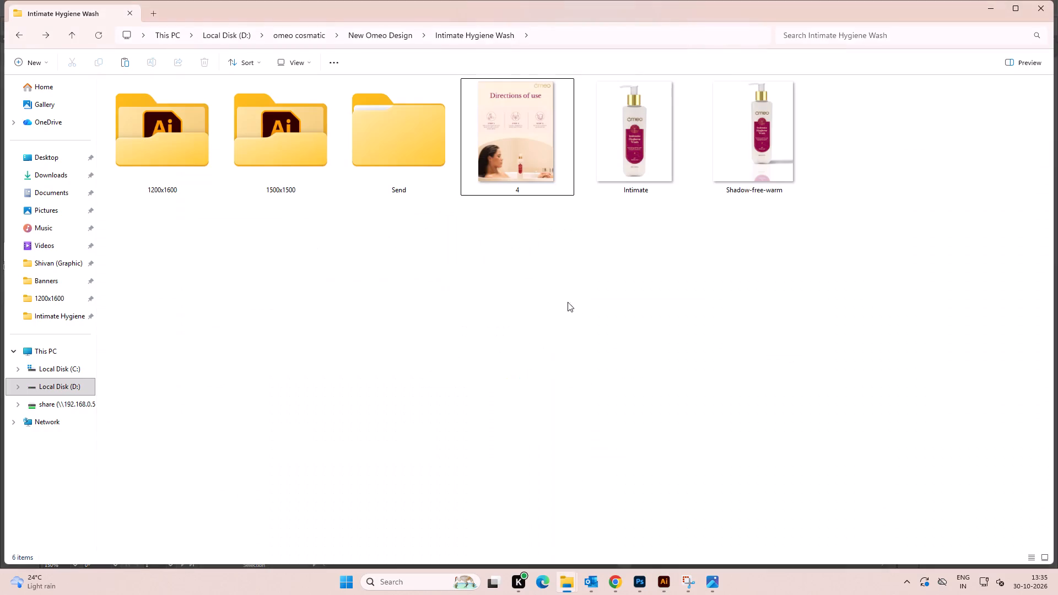
pyautogui.click(568, 302)
pyautogui.click(533, 178)
pyautogui.click(548, 279)
pyautogui.click(521, 153)
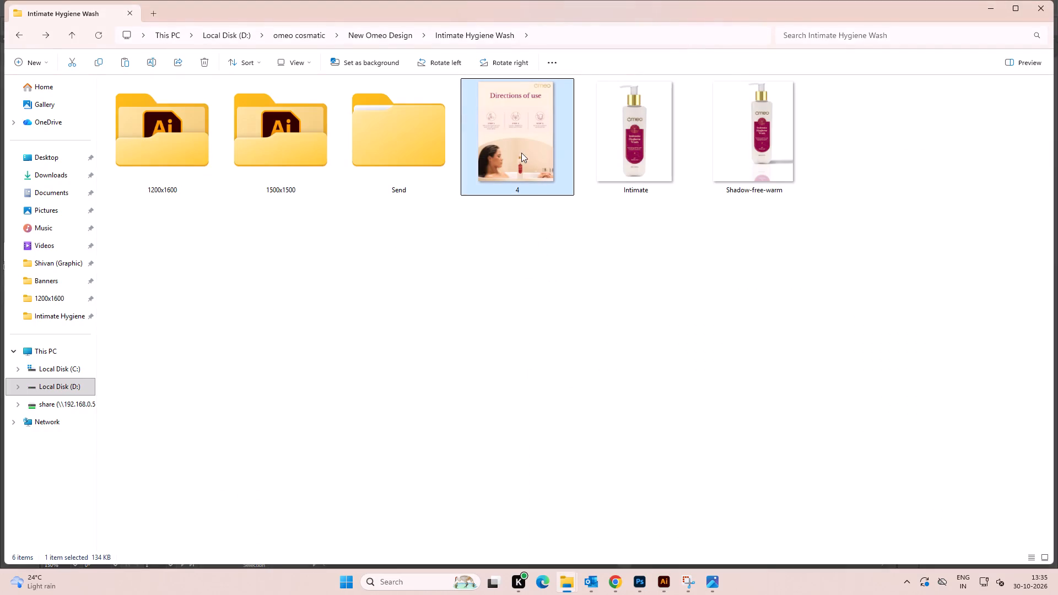
pyautogui.hotkey('ctrl', 'c')
pyautogui.hotkey('ctrl', 'c')
pyautogui.hotkey('ctrl', 'c')
pyautogui.doubleClick(173, 158)
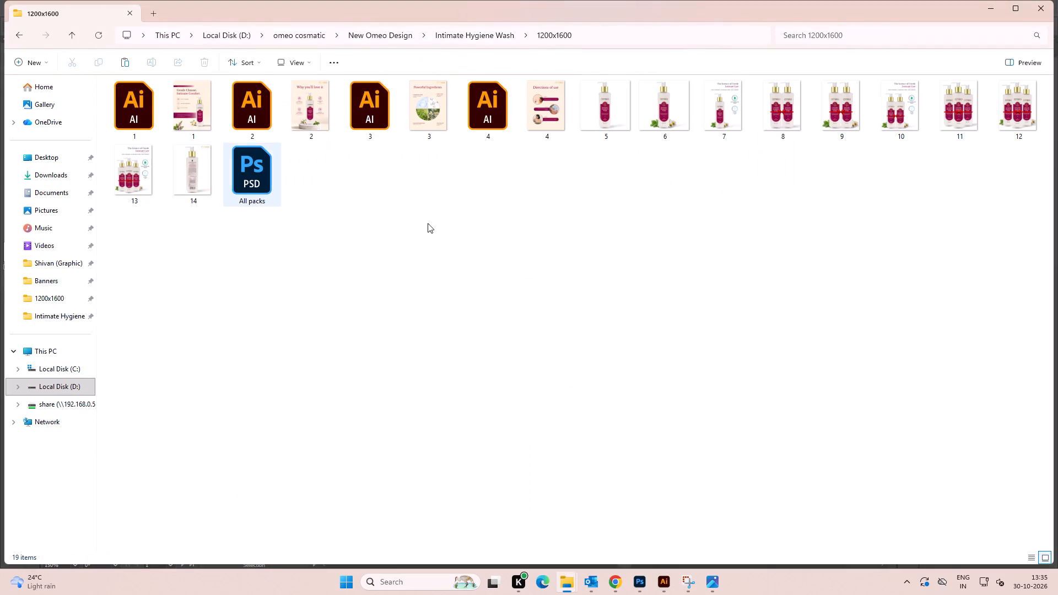
pyautogui.hotkey('ctrl', 'v')
pyautogui.click(527, 199)
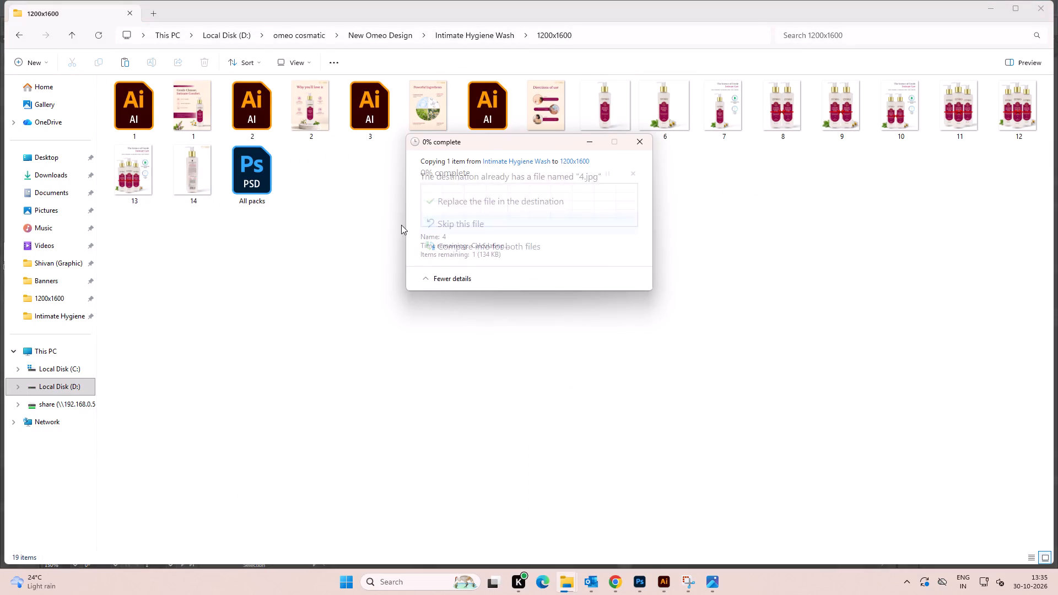
pyautogui.click(717, 222)
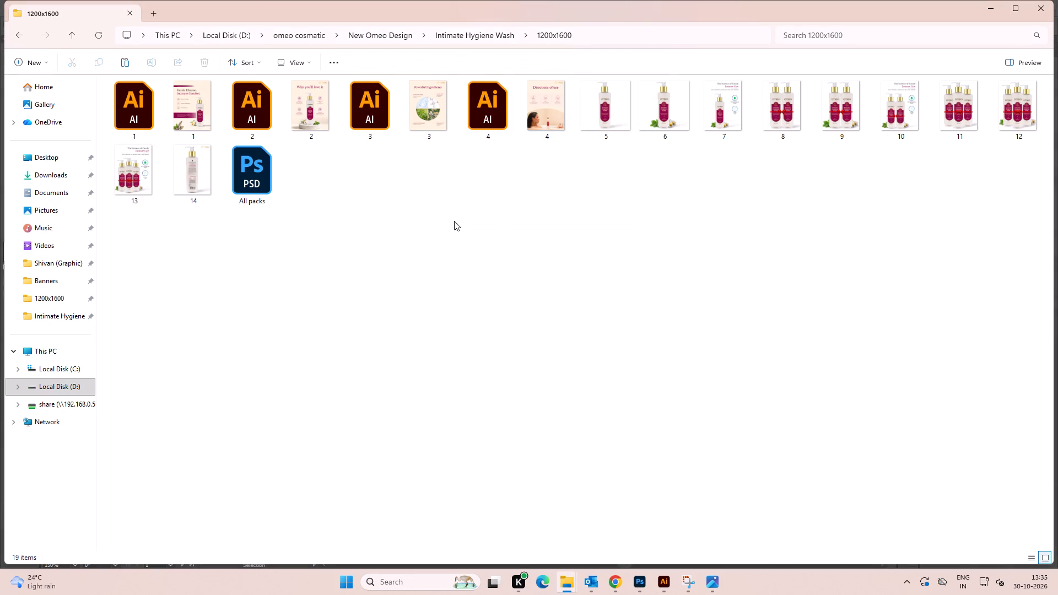
# Open the Illustrator file 4 from the 1500x1500 folder.
pyautogui.click(12, 34)
pyautogui.click(331, 241)
pyautogui.doubleClick(295, 152)
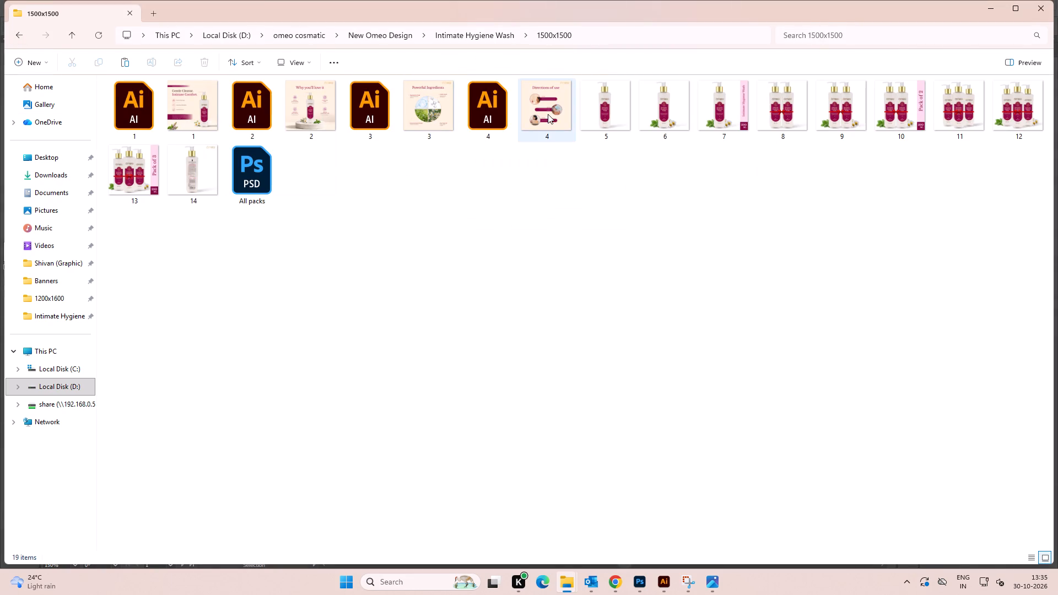
pyautogui.doubleClick(508, 109)
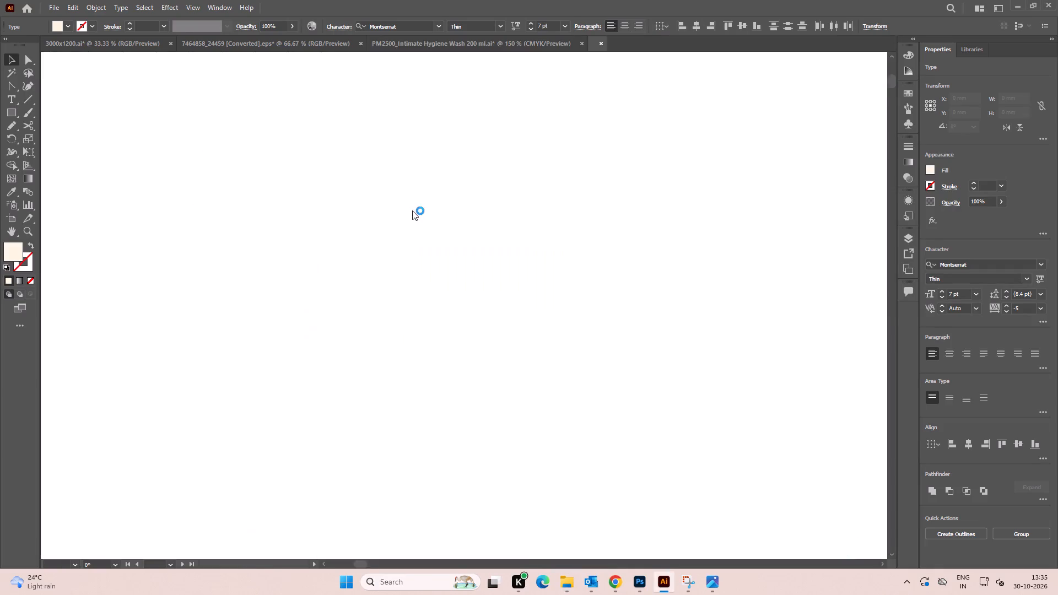
# Close the PM2500_Intimate Hygiene Wash 200 ml packaging document.
pyautogui.click(479, 41)
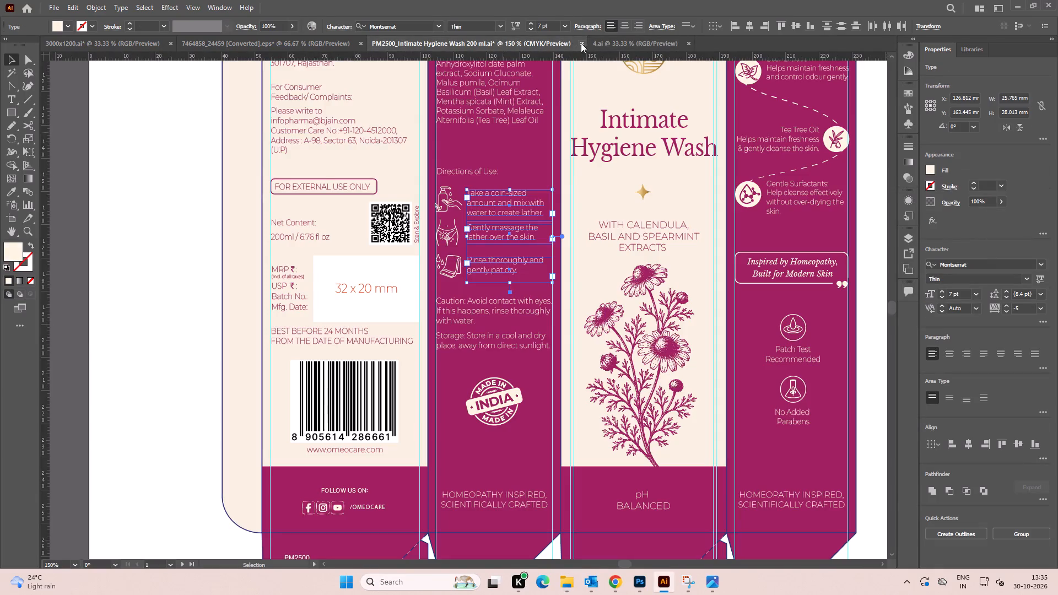
pyautogui.click(583, 43)
pyautogui.click(586, 302)
# Open the Illustrator file 4 from the 1200x1600 folder.
pyautogui.hotkey('alt', 'Tab')
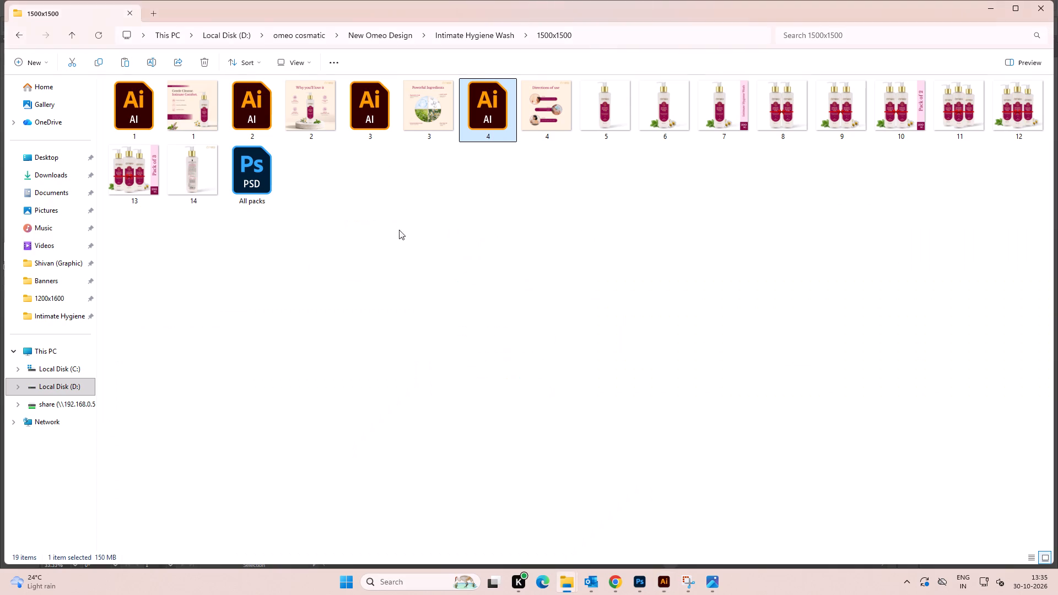
pyautogui.click(19, 35)
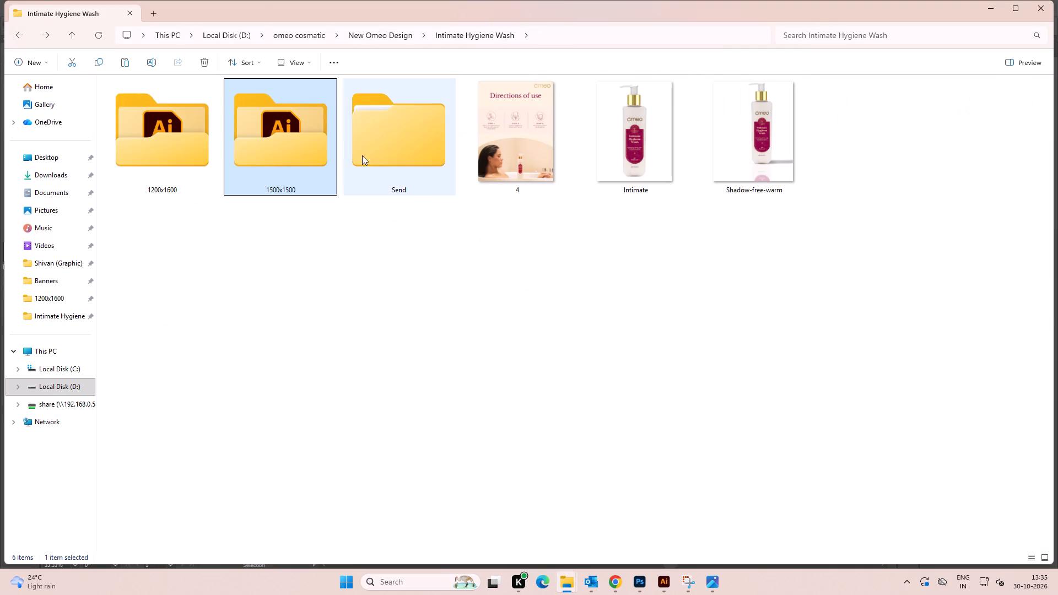
pyautogui.doubleClick(184, 135)
pyautogui.doubleClick(494, 108)
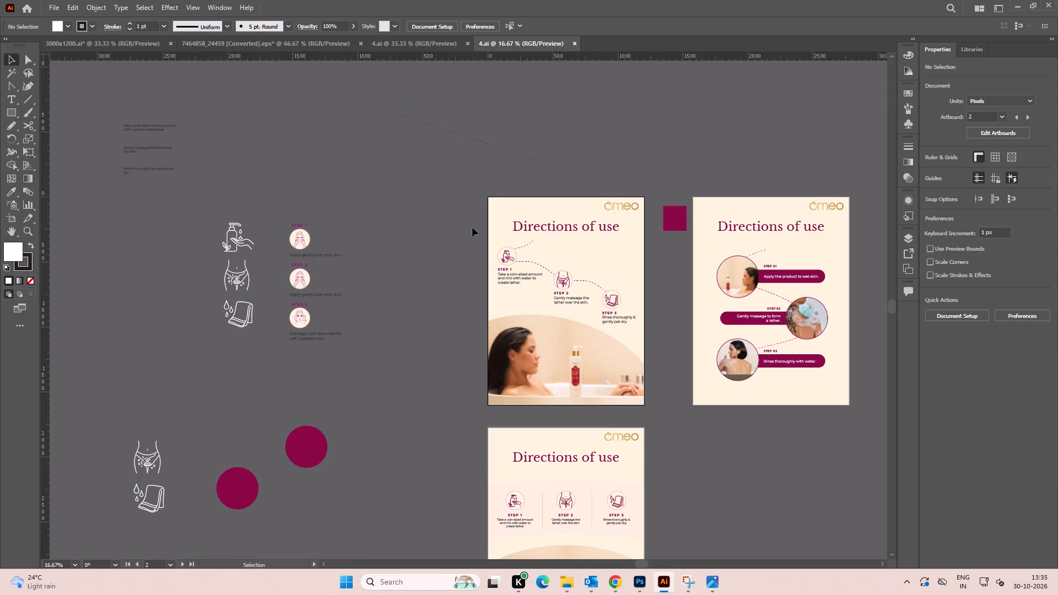
pyautogui.hotkey('alt', 'Tab')
pyautogui.moveTo(471, 276); pyautogui.dragTo(471, 268)
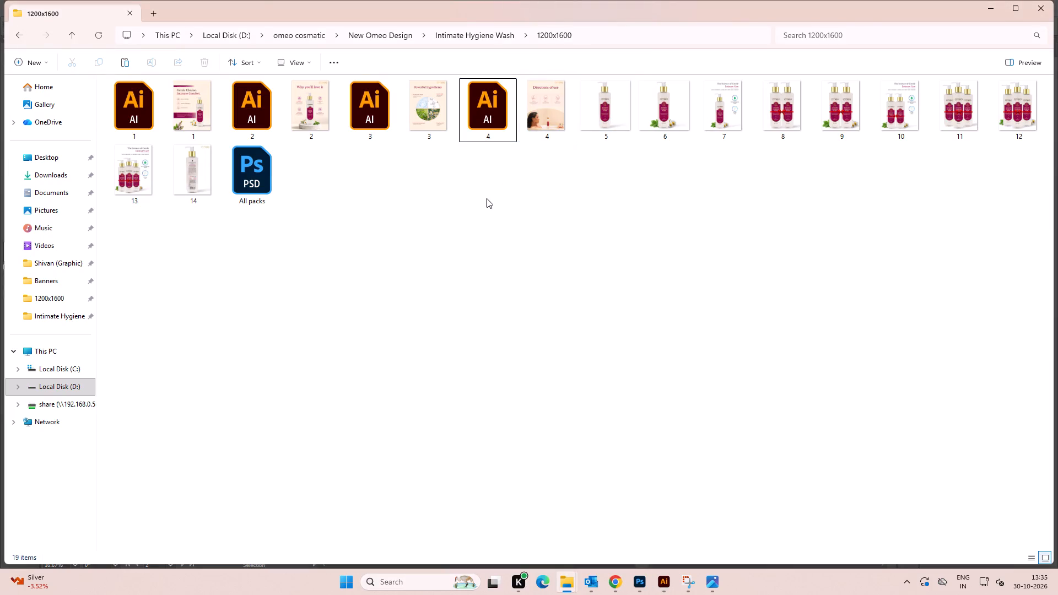
pyautogui.hotkey('alt', 'Tab')
# Copy the lower three-step Directions of use layout with its bath photo into the 1500x1500 4.ai document, left of the artboard.
pyautogui.keyDown('alt'); pyautogui.scroll(-1, 568, 266); pyautogui.keyUp('alt')
pyautogui.press('space')
pyautogui.press('space')
pyautogui.press('space')
pyautogui.press('space')
pyautogui.press('space')
pyautogui.moveTo(575, 318); pyautogui.dragTo(533, 225)
pyautogui.press('space')
pyautogui.press('space')
pyautogui.press('space')
pyautogui.press('space')
pyautogui.press('space')
pyautogui.press('space')
pyautogui.press('space')
pyautogui.moveTo(633, 380); pyautogui.dragTo(597, 285)
pyautogui.click(598, 284)
pyautogui.moveTo(571, 376); pyautogui.dragTo(424, 207)
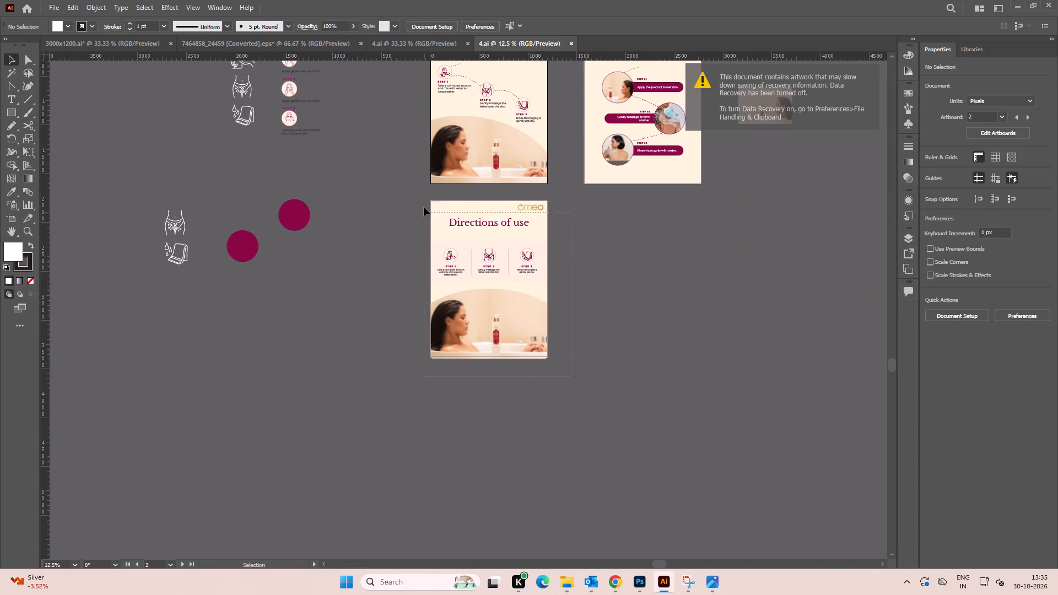
pyautogui.moveTo(424, 207); pyautogui.dragTo(423, 203)
pyautogui.click(636, 285)
pyautogui.moveTo(602, 392); pyautogui.dragTo(429, 214)
pyautogui.moveTo(429, 214); pyautogui.dragTo(414, 214)
pyautogui.moveTo(530, 274); pyautogui.dragTo(527, 260)
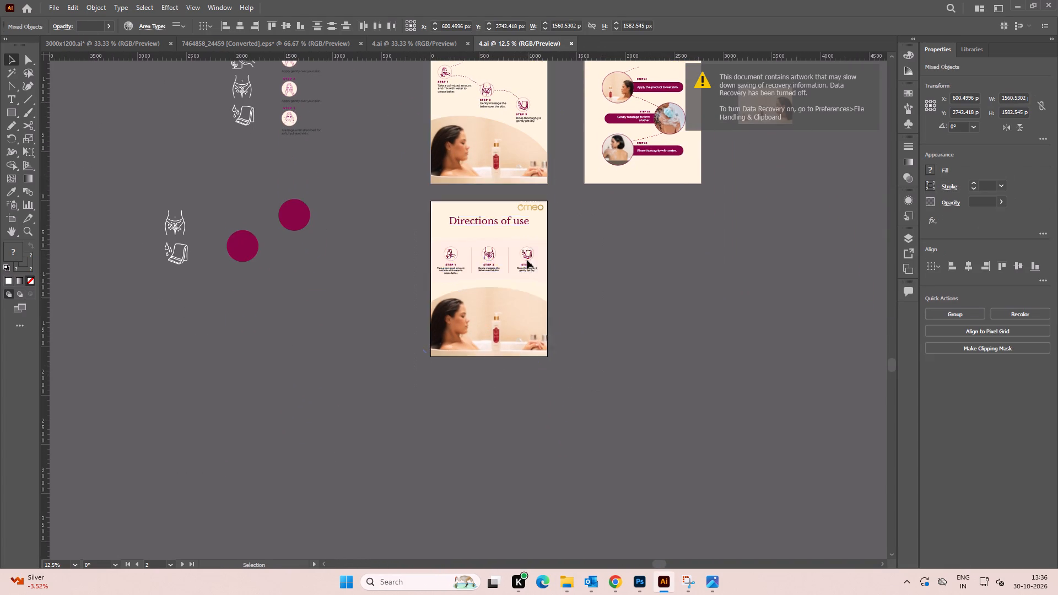
pyautogui.moveTo(527, 260); pyautogui.dragTo(403, 120)
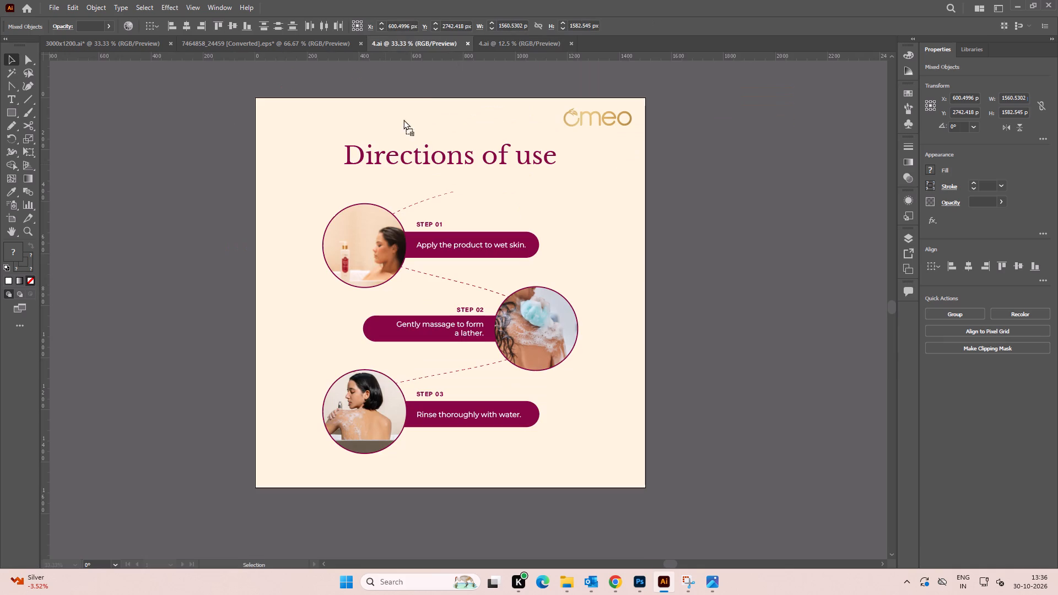
pyautogui.moveTo(403, 120); pyautogui.dragTo(141, 264)
pyautogui.press('space')
pyautogui.press('space')
pyautogui.press('space')
pyautogui.press('space')
pyautogui.moveTo(163, 279); pyautogui.dragTo(550, 213)
pyautogui.moveTo(490, 291); pyautogui.dragTo(450, 319)
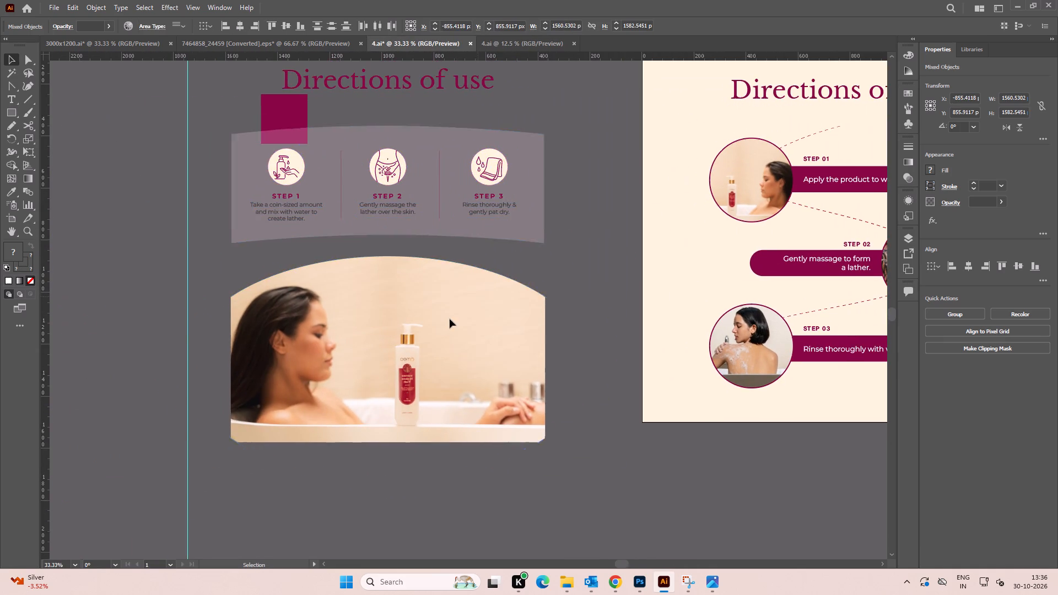
pyautogui.moveTo(450, 319); pyautogui.dragTo(449, 322)
pyautogui.keyDown('alt'); pyautogui.scroll(-3, 444, 247); pyautogui.keyUp('alt')
pyautogui.click(298, 202)
# Deselect the layout in the 1200x1600 version of 4.ai and close that document.
pyautogui.click(515, 42)
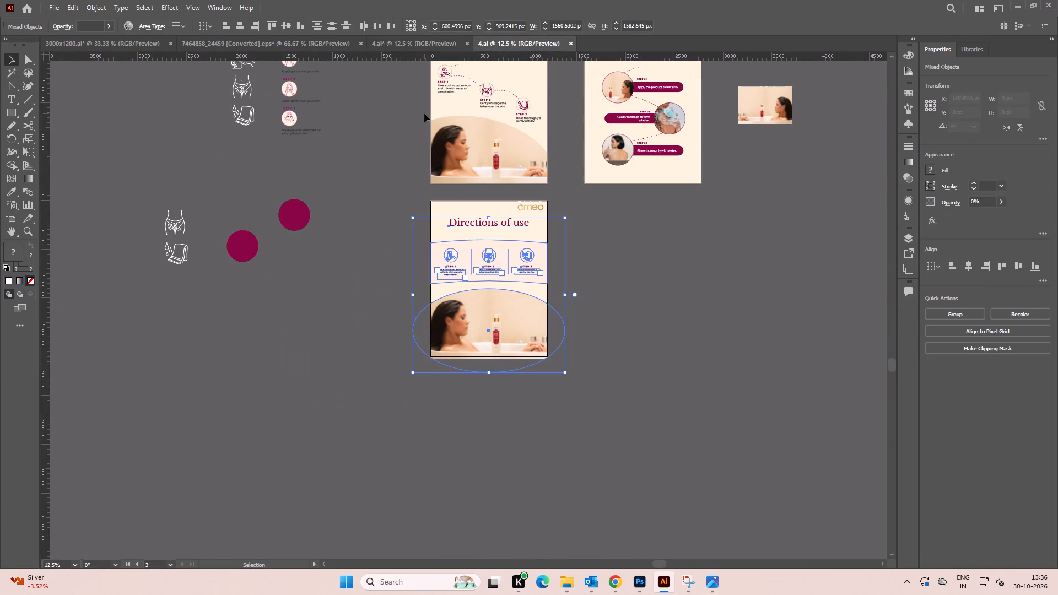
pyautogui.click(368, 218)
pyautogui.click(573, 41)
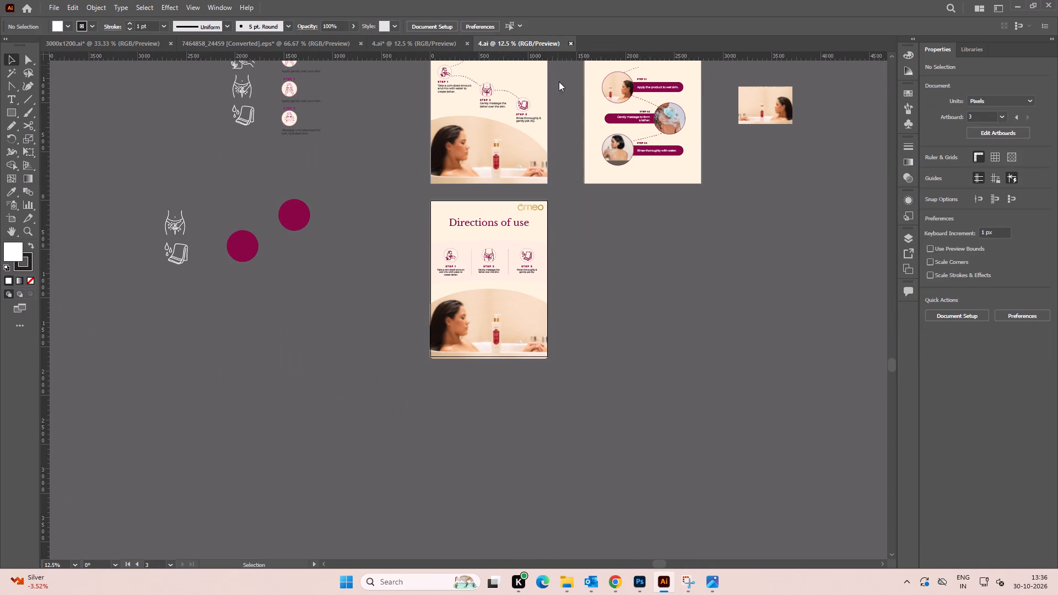
# Delete the maroon square and the duplicate Directions of use heading above the copied layout.
pyautogui.click(466, 138)
pyautogui.press('space')
pyautogui.moveTo(495, 212); pyautogui.dragTo(473, 154)
pyautogui.keyDown('alt'); pyautogui.scroll(2, 479, 210); pyautogui.keyUp('alt')
pyautogui.press('space')
pyautogui.moveTo(472, 183); pyautogui.dragTo(498, 247)
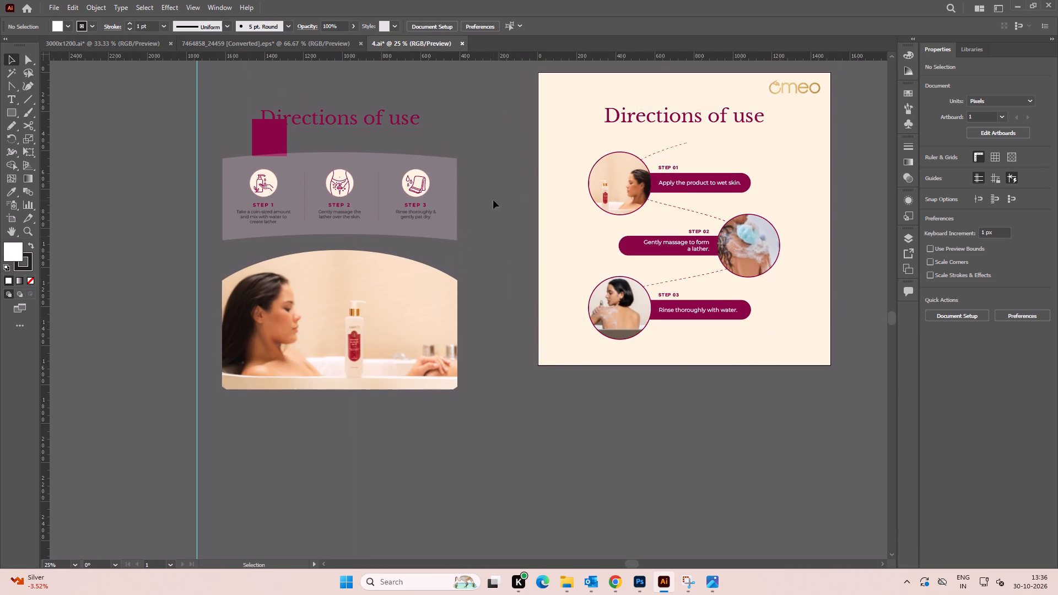
pyautogui.click(493, 200)
pyautogui.moveTo(271, 137); pyautogui.dragTo(253, 134)
pyautogui.press('Delete')
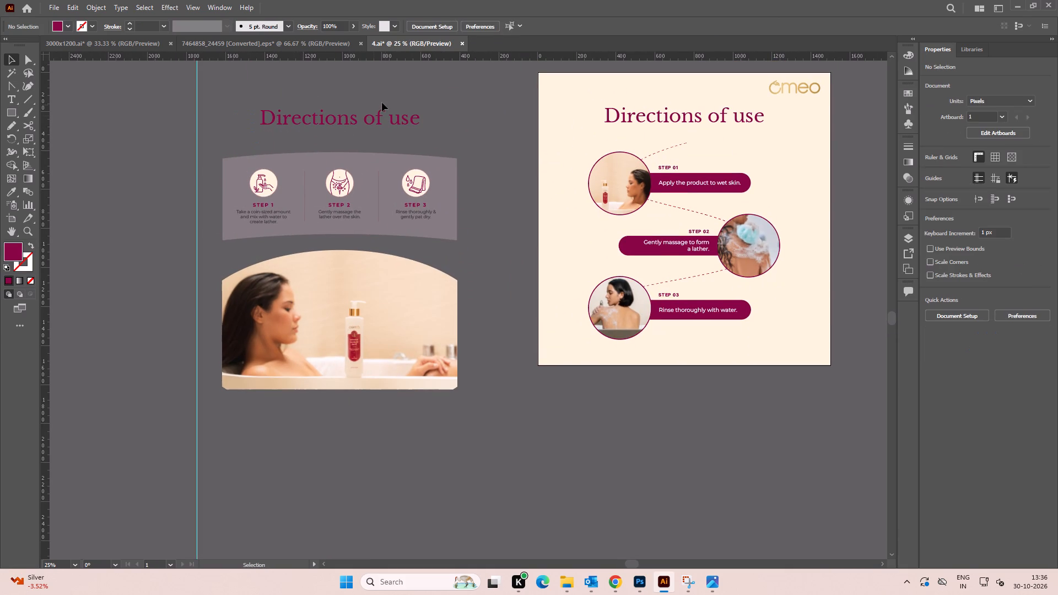
pyautogui.click(360, 118)
pyautogui.press('Delete')
# Delete the vertical guide beside the copied layout.
pyautogui.keyDown('alt'); pyautogui.scroll(-1, 496, 213); pyautogui.keyUp('alt')
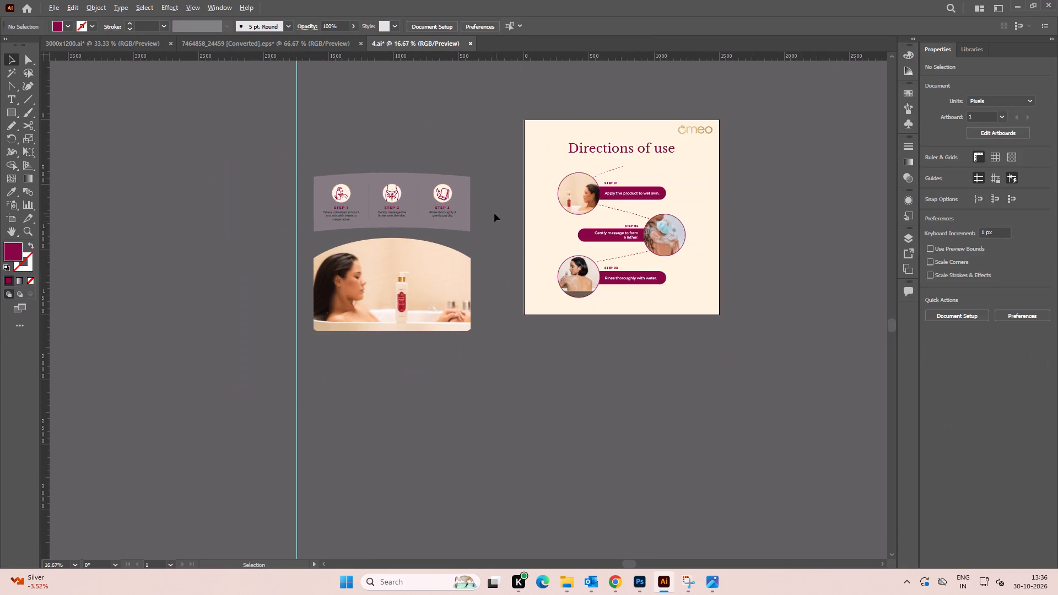
pyautogui.press('space')
pyautogui.moveTo(542, 239); pyautogui.dragTo(310, 248)
pyautogui.keyDown('alt'); pyautogui.scroll(-3, 479, 221); pyautogui.keyUp('alt')
pyautogui.press('space')
pyautogui.press('space')
pyautogui.moveTo(457, 251); pyautogui.dragTo(471, 233)
pyautogui.moveTo(495, 139); pyautogui.dragTo(457, 129)
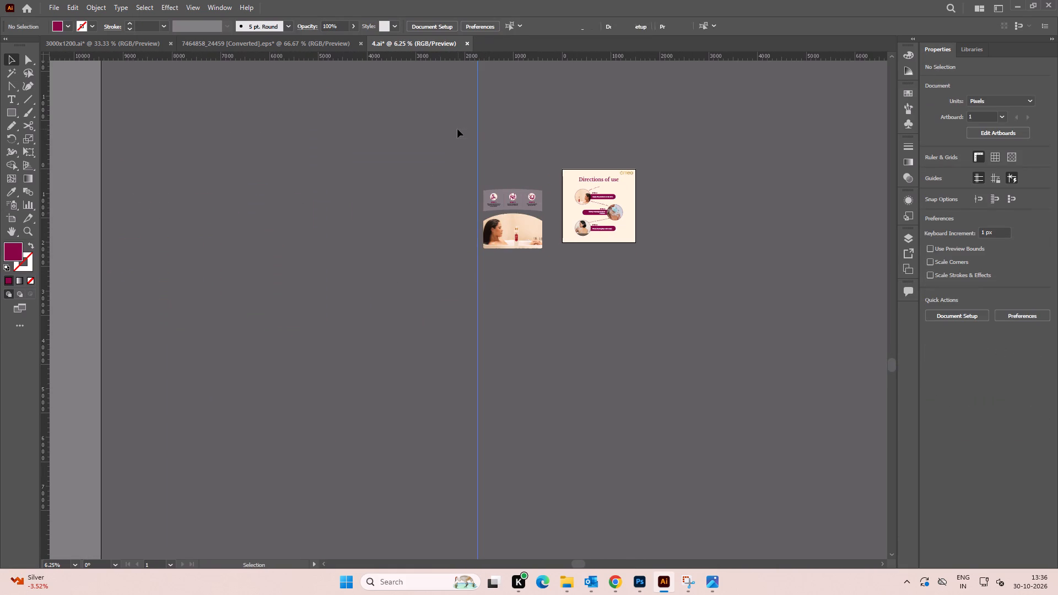
pyautogui.press('Delete')
# Move the copied steps band and bath photo farther left, well away from the square artboard.
pyautogui.moveTo(471, 145); pyautogui.dragTo(538, 264)
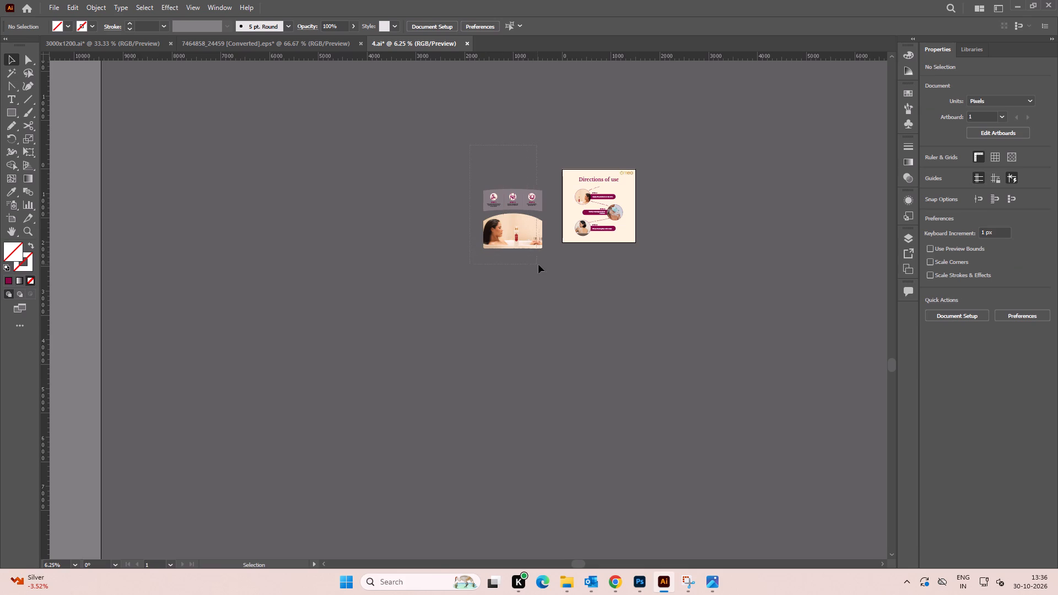
pyautogui.moveTo(538, 264); pyautogui.dragTo(549, 267)
pyautogui.moveTo(529, 233); pyautogui.dragTo(352, 229)
pyautogui.click(538, 188)
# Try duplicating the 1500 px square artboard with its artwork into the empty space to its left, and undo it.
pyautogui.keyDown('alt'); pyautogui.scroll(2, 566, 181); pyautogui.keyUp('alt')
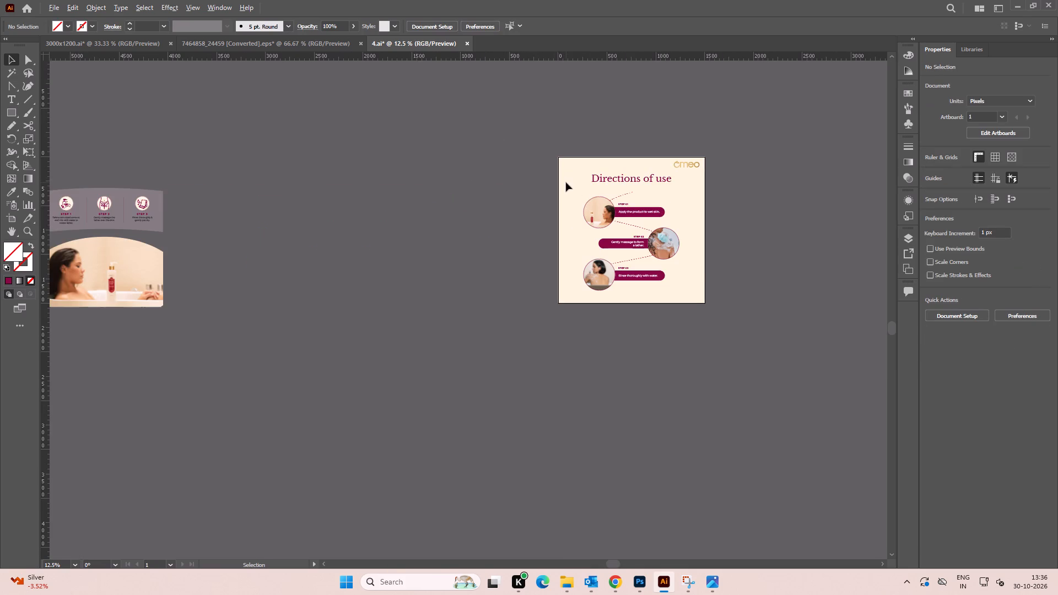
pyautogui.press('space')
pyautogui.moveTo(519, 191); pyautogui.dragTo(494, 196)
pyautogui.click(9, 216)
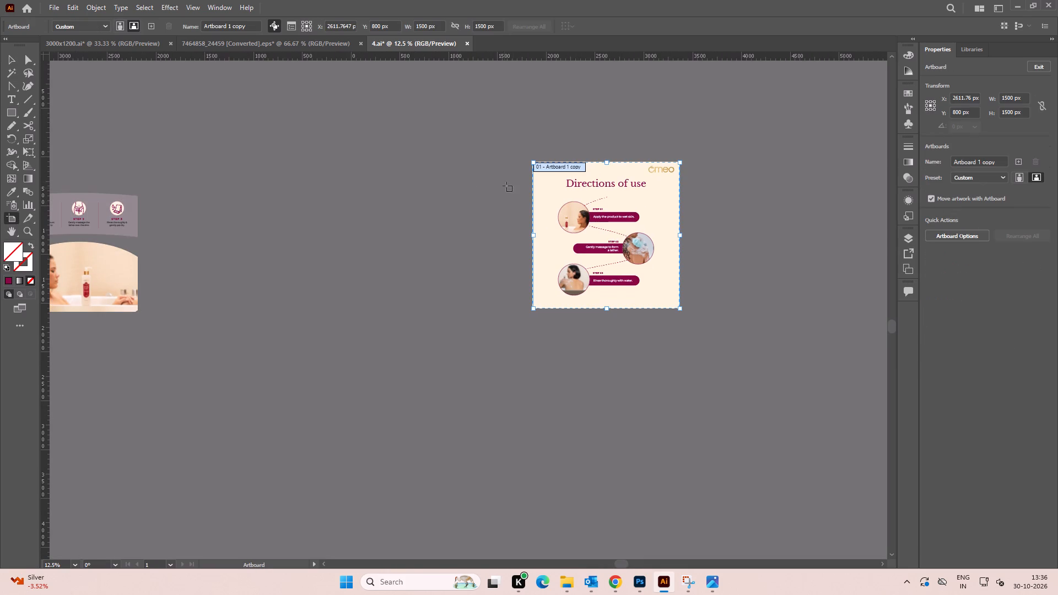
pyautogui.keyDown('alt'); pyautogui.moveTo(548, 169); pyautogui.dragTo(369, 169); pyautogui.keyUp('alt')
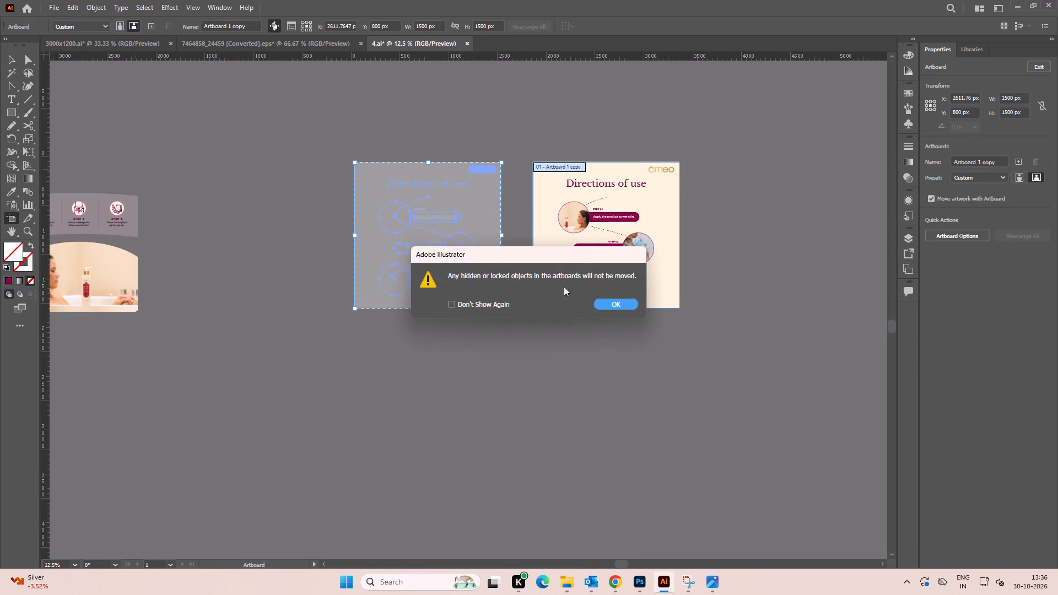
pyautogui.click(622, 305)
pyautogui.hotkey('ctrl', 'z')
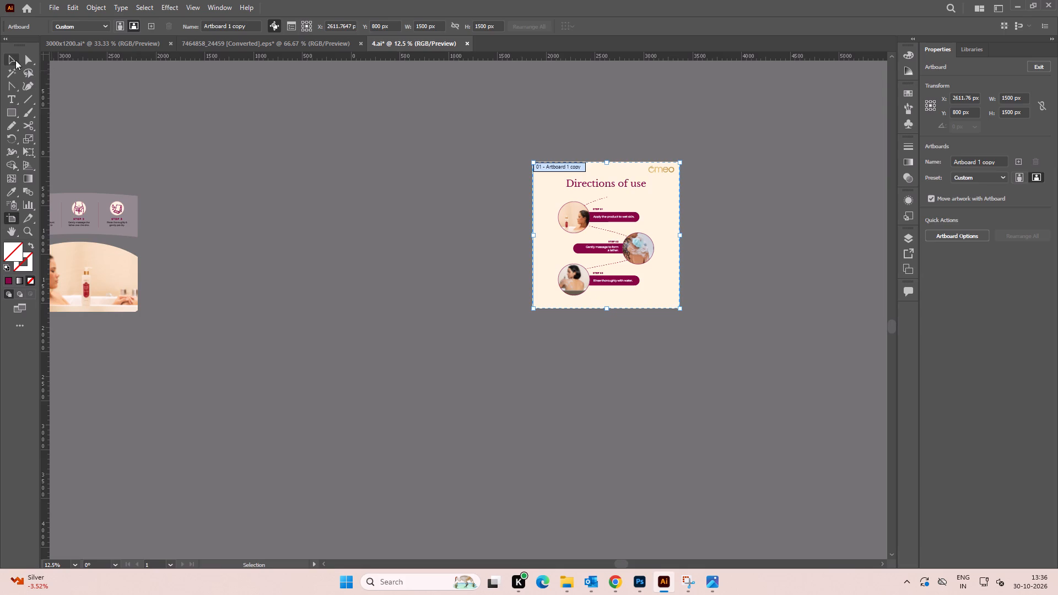
# Unlock all objects and duplicate the 1500 px square artboard with its artwork into the empty space on its left.
pyautogui.click(13, 57)
pyautogui.hotkey('ctrl', 'alt', '2')
pyautogui.click(467, 181)
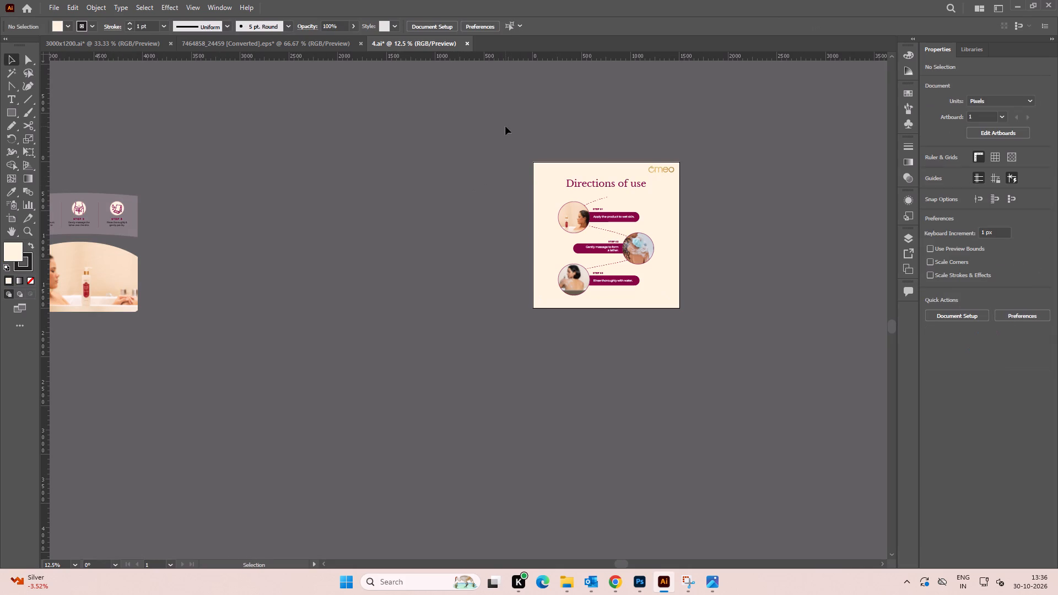
pyautogui.click(8, 219)
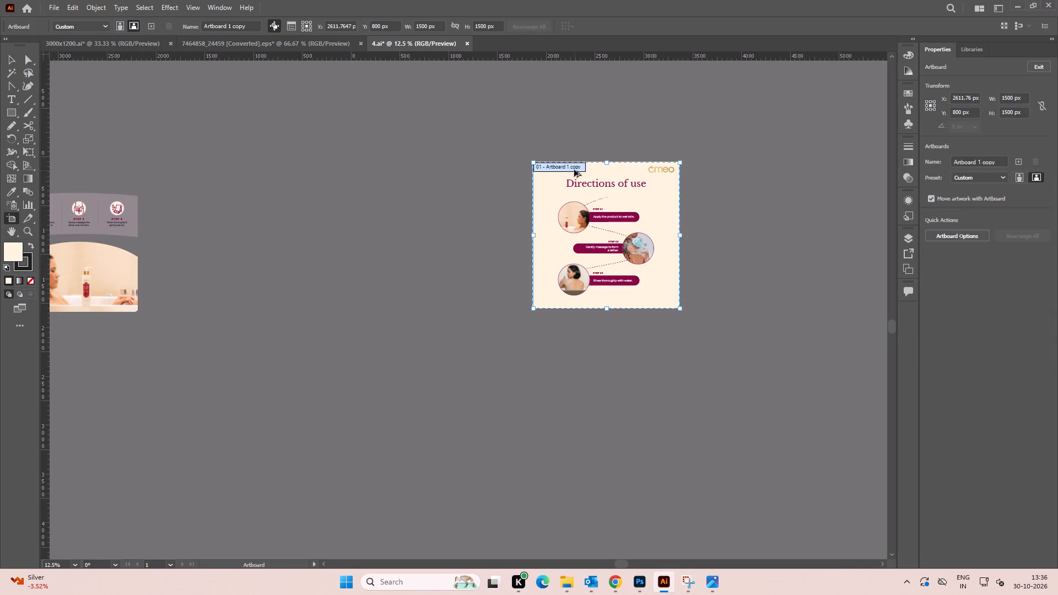
pyautogui.keyDown('alt'); pyautogui.moveTo(573, 169); pyautogui.dragTo(366, 186); pyautogui.keyUp('alt')
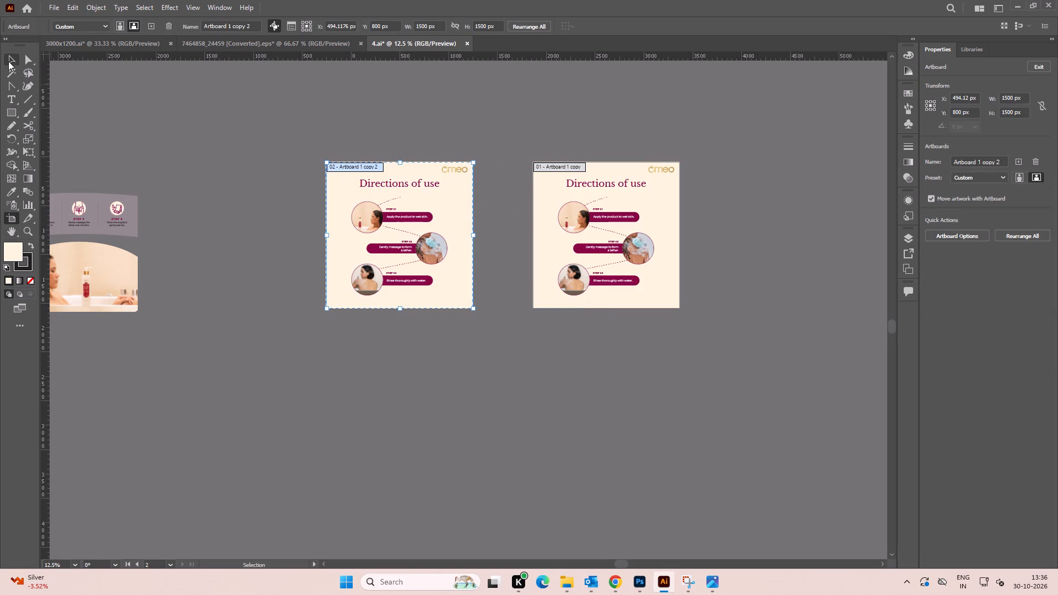
pyautogui.click(7, 61)
pyautogui.click(156, 110)
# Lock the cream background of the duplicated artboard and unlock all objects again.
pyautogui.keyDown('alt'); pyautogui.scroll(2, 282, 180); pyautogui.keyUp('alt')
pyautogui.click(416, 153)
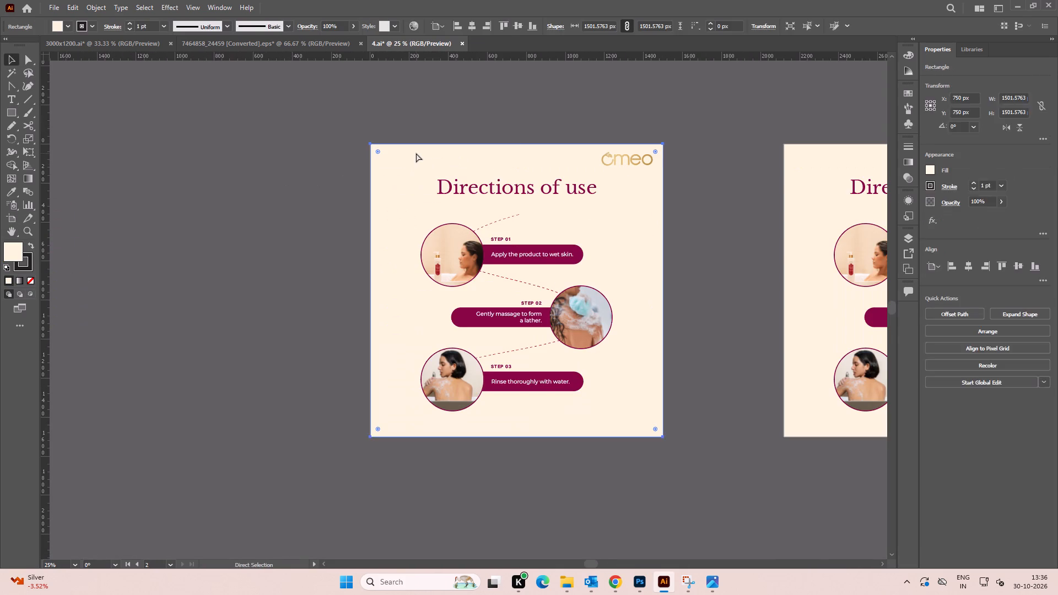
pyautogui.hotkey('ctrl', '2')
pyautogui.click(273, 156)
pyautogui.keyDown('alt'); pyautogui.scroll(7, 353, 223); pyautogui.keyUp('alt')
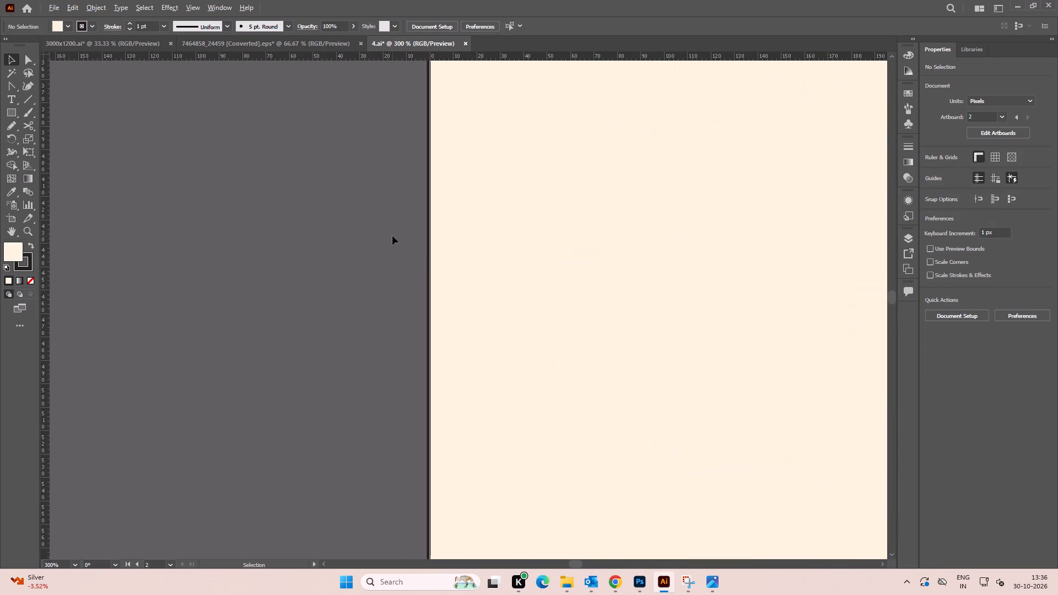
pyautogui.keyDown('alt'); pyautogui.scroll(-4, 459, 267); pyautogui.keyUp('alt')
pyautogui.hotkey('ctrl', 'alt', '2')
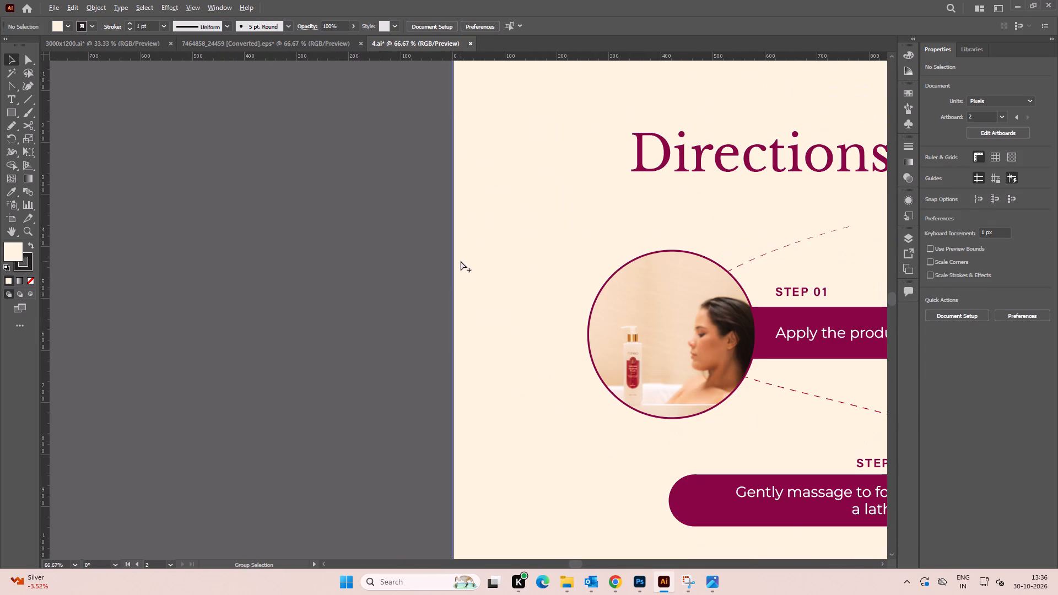
# Align the duplicated artboard's cream background square to the horizontal and vertical centre.
pyautogui.click(333, 221)
pyautogui.click(492, 215)
pyautogui.keyDown('alt'); pyautogui.scroll(3, 459, 266); pyautogui.keyUp('alt')
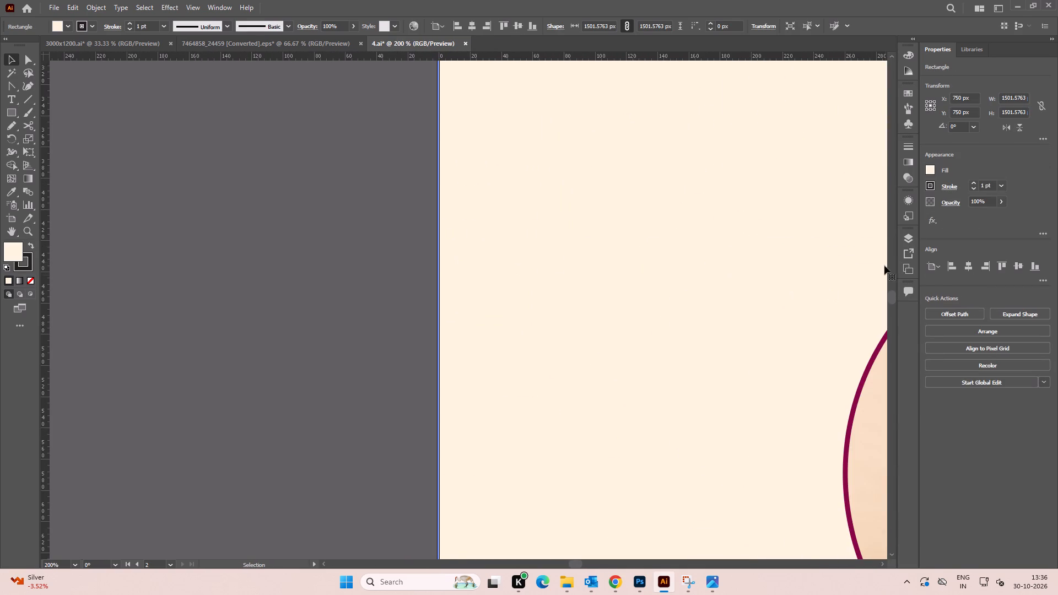
pyautogui.click(969, 267)
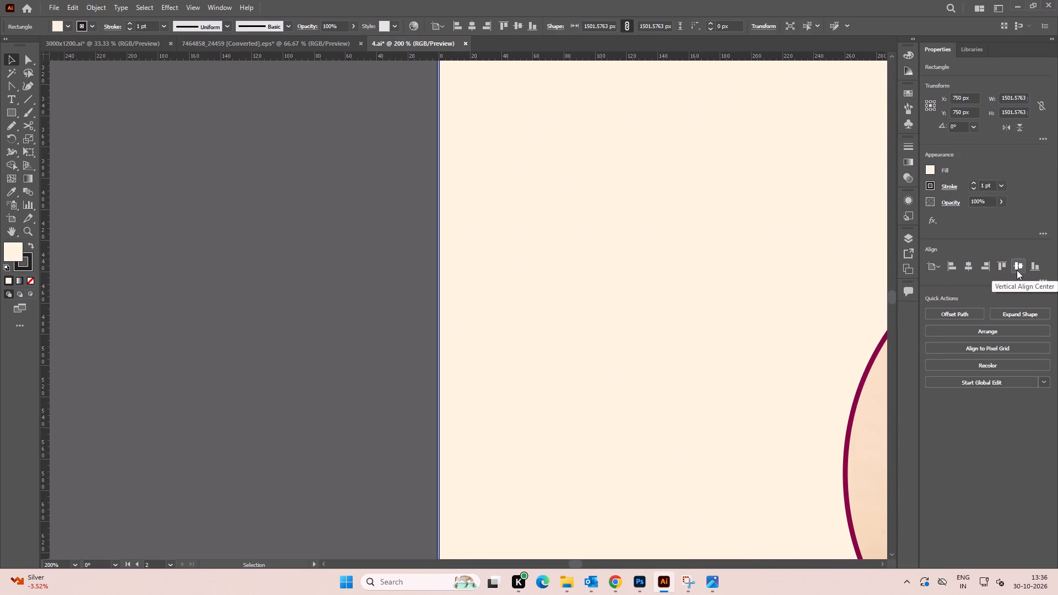
pyautogui.click(1017, 270)
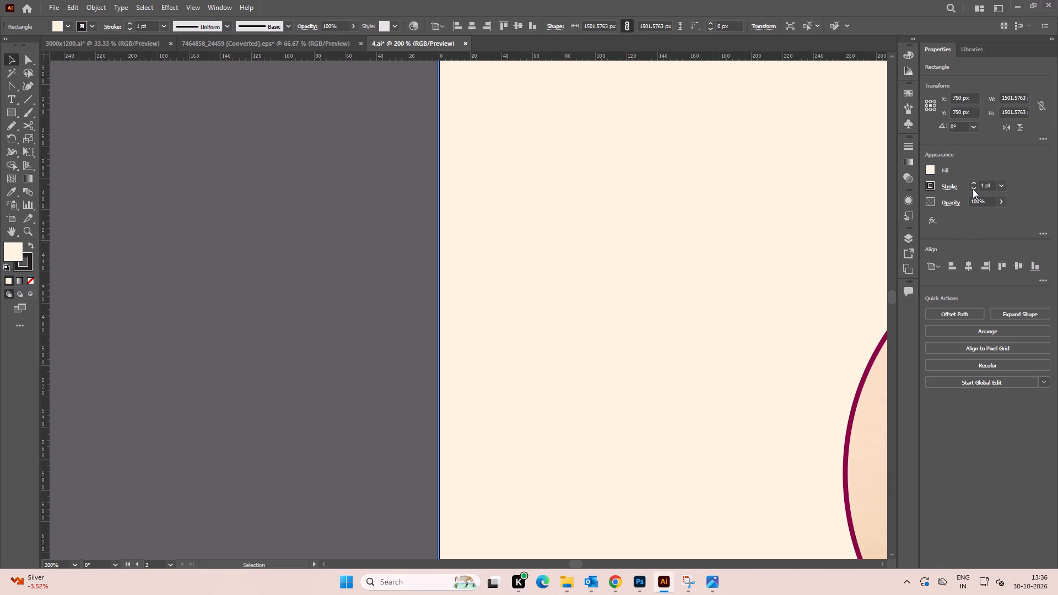
# Remove the cream background's stroke and lock the background.
pyautogui.click(973, 189)
pyautogui.click(332, 281)
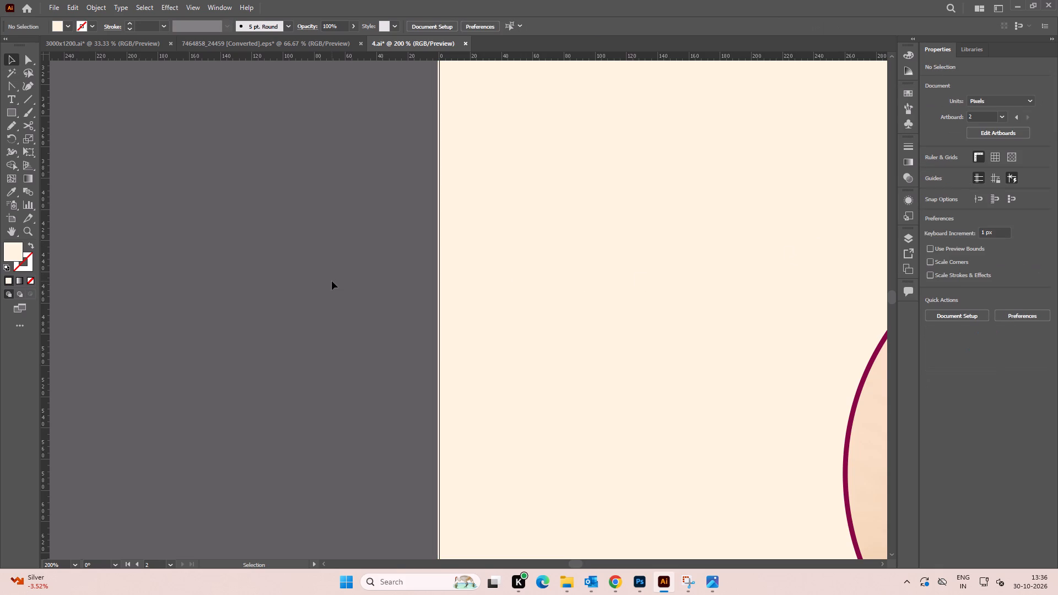
pyautogui.moveTo(348, 273); pyautogui.dragTo(496, 349)
pyautogui.hotkey('ctrl', '2')
# Move the copied steps band and bath photo closer, just to the left of the duplicated artboard.
pyautogui.keyDown('alt'); pyautogui.scroll(-6, 476, 351); pyautogui.keyUp('alt')
pyautogui.press('space')
pyautogui.moveTo(476, 363); pyautogui.dragTo(385, 298)
pyautogui.keyDown('alt'); pyautogui.scroll(-3, 514, 320); pyautogui.keyUp('alt')
pyautogui.press('space')
pyautogui.moveTo(388, 313); pyautogui.dragTo(448, 312)
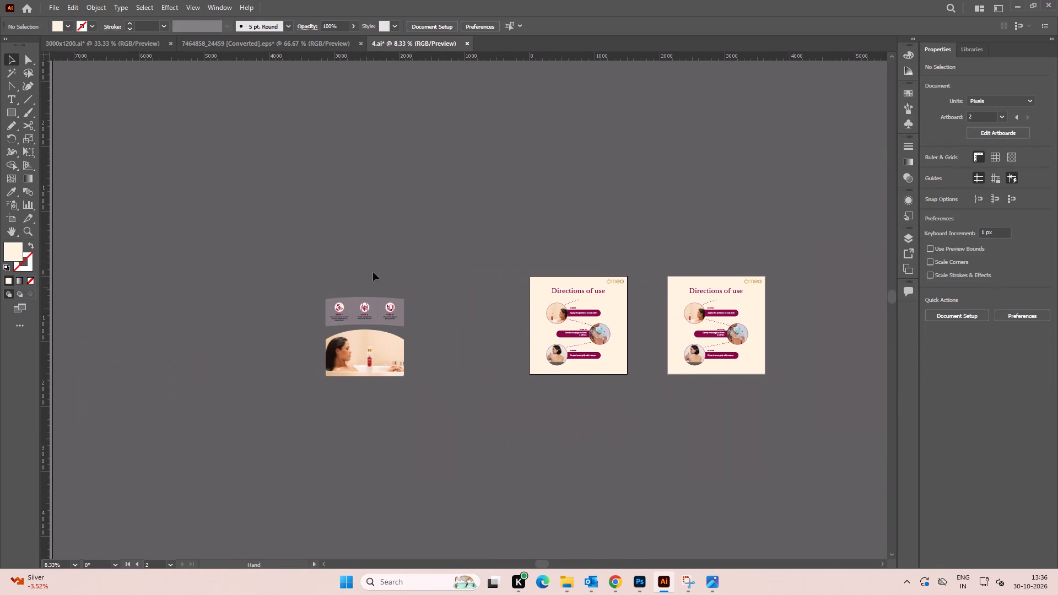
pyautogui.moveTo(347, 262); pyautogui.dragTo(404, 381)
pyautogui.moveTo(372, 358); pyautogui.dragTo(472, 353)
pyautogui.click(377, 327)
# Move the old group of three circular photos and step labels off the duplicated artboard, into the empty space above it.
pyautogui.press('space')
pyautogui.moveTo(483, 360); pyautogui.dragTo(357, 339)
pyautogui.keyDown('alt'); pyautogui.scroll(3, 420, 320); pyautogui.keyUp('alt')
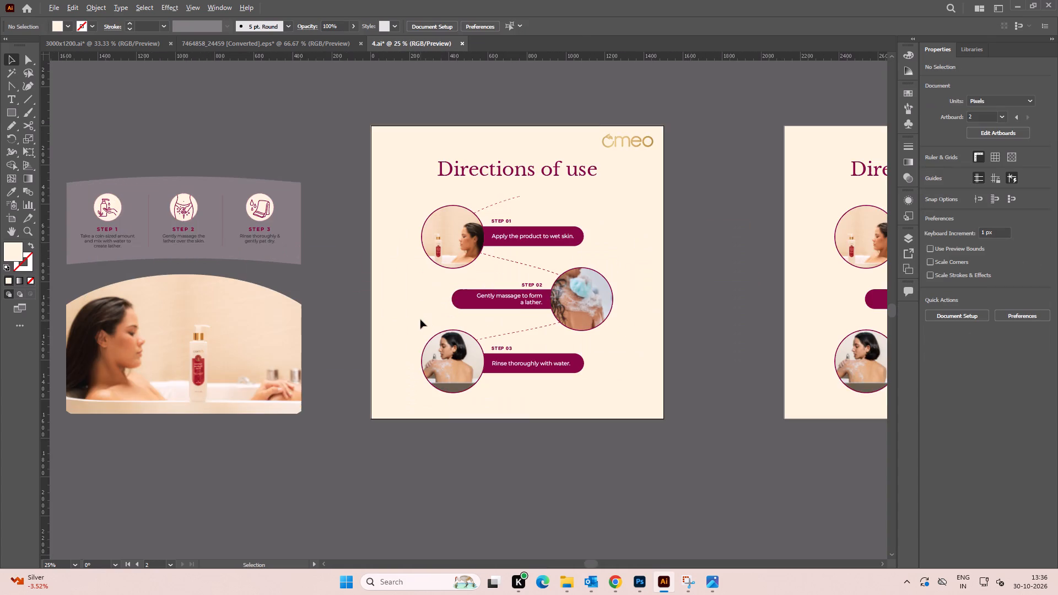
pyautogui.press('space')
pyautogui.moveTo(420, 311); pyautogui.dragTo(412, 347)
pyautogui.keyDown('alt'); pyautogui.scroll(-1, 404, 322); pyautogui.keyUp('alt')
pyautogui.click(393, 278)
pyautogui.moveTo(394, 267); pyautogui.dragTo(564, 386)
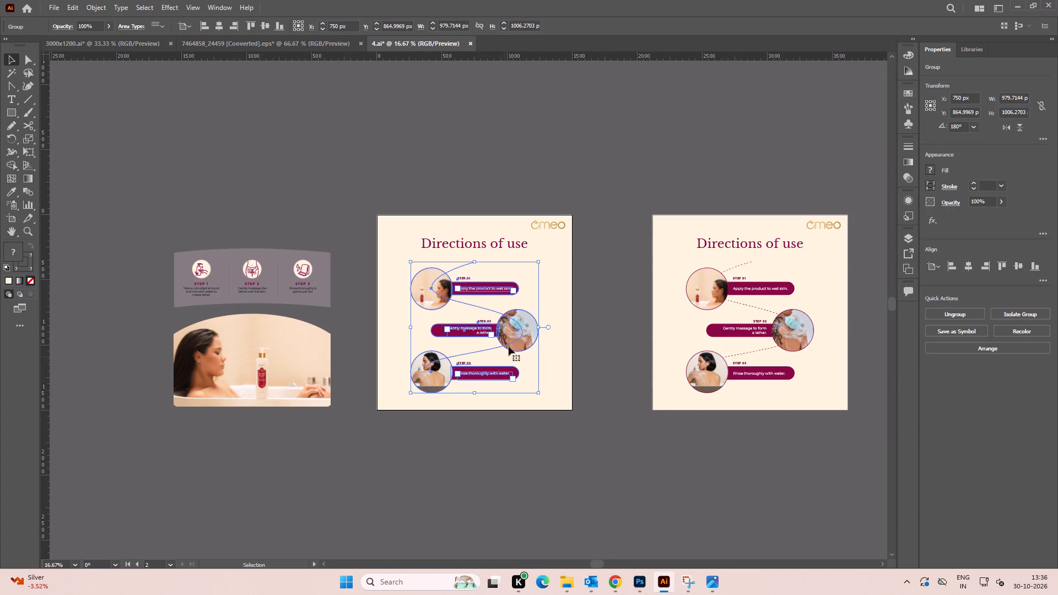
pyautogui.keyDown('alt'); pyautogui.scroll(-1, 505, 340); pyautogui.keyUp('alt')
pyautogui.press('space')
pyautogui.moveTo(506, 334); pyautogui.dragTo(511, 391)
pyautogui.moveTo(512, 392); pyautogui.dragTo(499, 219)
pyautogui.click(473, 429)
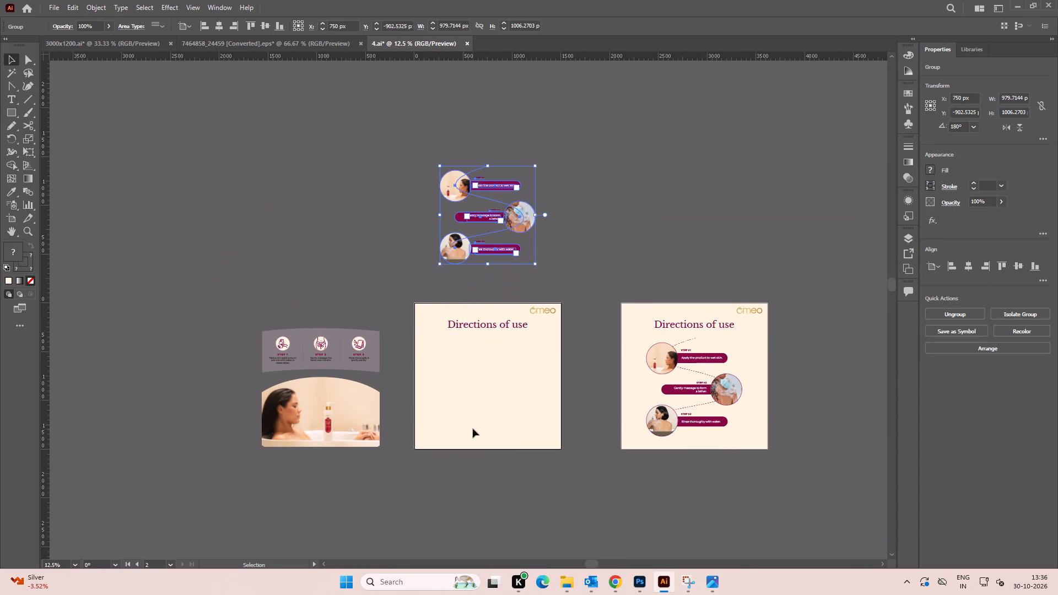
# Place the steps band and bath photo on the duplicated artboard, beneath the Directions of use heading.
pyautogui.keyDown('alt'); pyautogui.scroll(1, 398, 412); pyautogui.keyUp('alt')
pyautogui.moveTo(176, 289); pyautogui.dragTo(382, 474)
pyautogui.moveTo(295, 414); pyautogui.dragTo(516, 435)
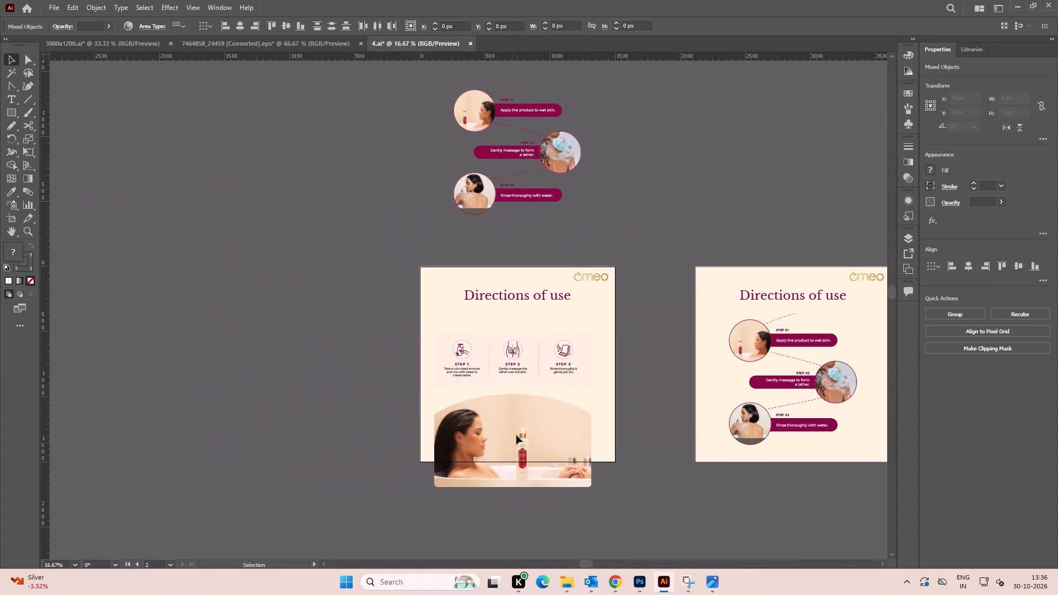
pyautogui.moveTo(516, 435); pyautogui.dragTo(517, 429)
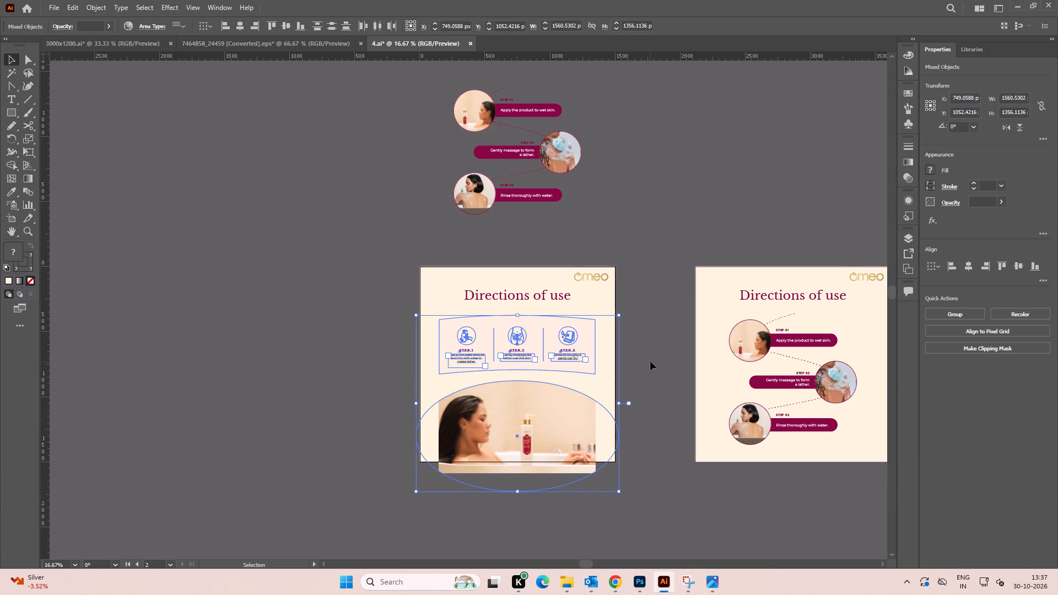
pyautogui.click(660, 471)
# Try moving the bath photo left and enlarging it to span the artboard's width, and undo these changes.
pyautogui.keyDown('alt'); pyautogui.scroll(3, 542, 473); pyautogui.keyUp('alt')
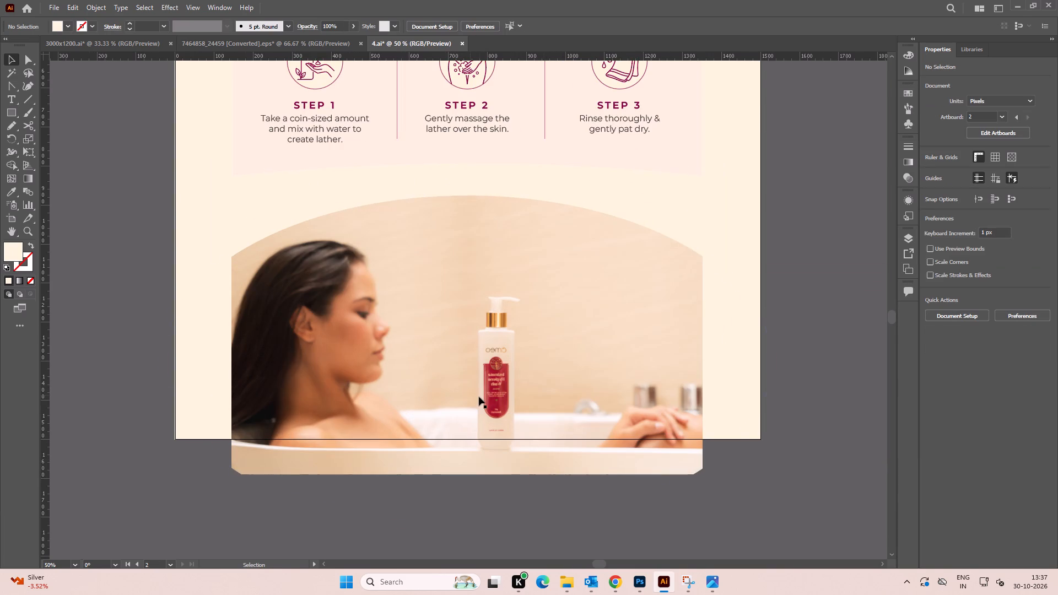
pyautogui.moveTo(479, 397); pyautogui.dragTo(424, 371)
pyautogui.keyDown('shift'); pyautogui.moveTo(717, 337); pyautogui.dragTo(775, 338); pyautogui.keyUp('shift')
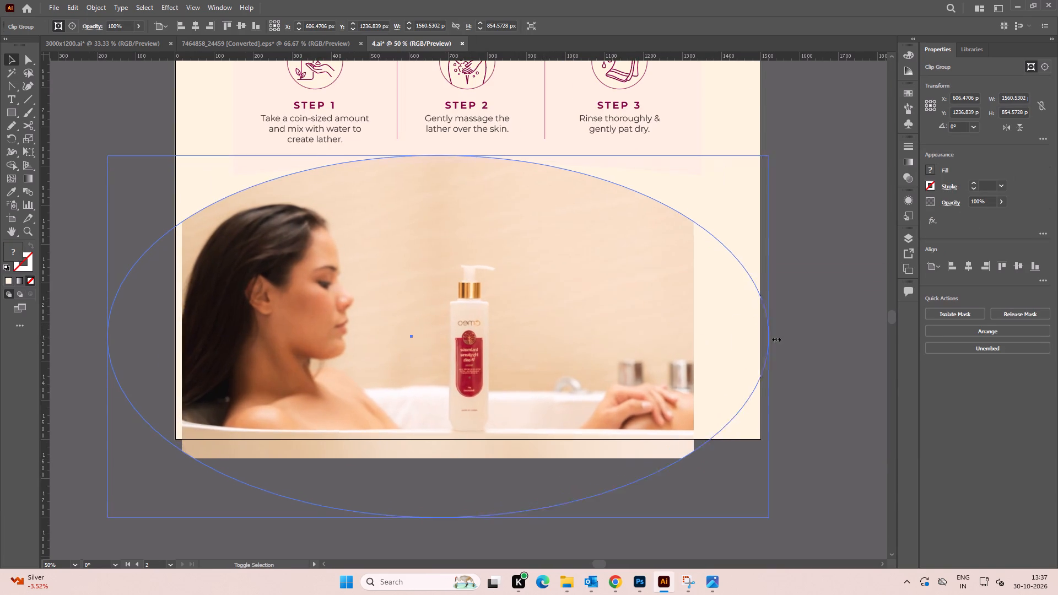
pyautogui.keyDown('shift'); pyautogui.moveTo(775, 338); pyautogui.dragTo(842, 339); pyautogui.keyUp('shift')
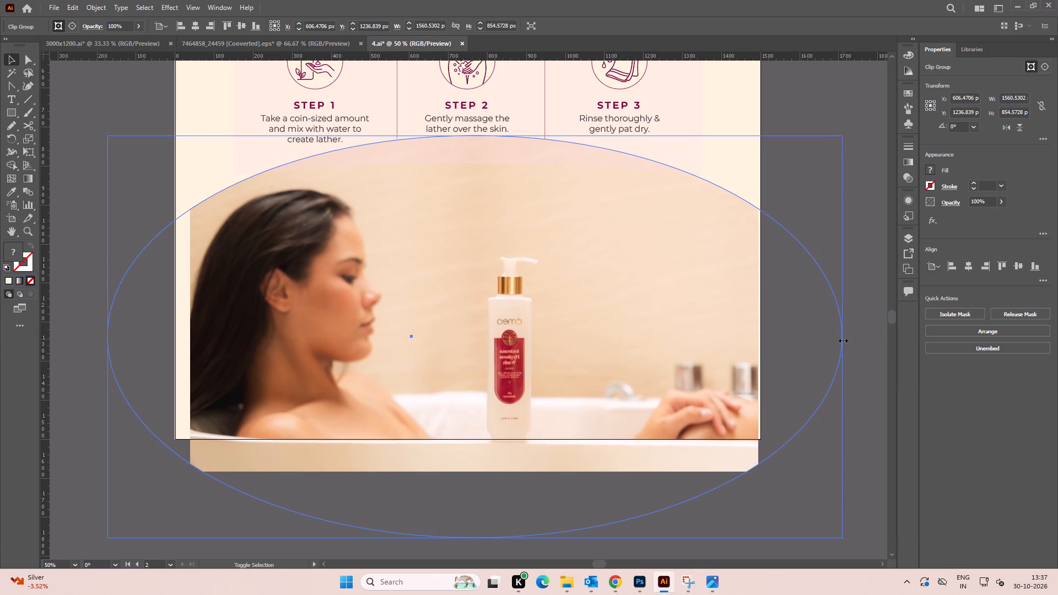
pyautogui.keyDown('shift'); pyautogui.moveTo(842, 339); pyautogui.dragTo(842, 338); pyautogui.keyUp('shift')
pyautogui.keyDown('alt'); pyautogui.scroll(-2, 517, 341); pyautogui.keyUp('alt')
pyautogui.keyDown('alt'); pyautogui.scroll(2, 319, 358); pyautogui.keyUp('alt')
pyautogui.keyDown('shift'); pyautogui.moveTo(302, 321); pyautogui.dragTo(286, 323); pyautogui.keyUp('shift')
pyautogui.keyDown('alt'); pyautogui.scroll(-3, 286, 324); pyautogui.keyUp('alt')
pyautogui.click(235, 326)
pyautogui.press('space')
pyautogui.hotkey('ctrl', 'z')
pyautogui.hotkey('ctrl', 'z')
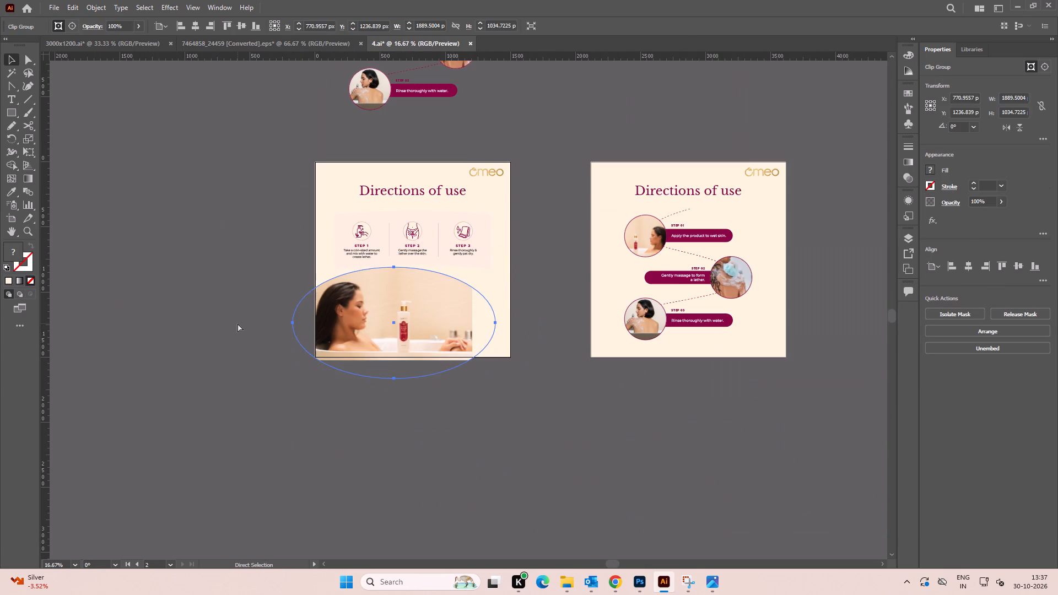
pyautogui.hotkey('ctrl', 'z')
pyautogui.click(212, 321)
# Move the bath photo off the artboard into the empty space on its left and place a copy directly below it.
pyautogui.keyDown('alt'); pyautogui.scroll(1, 365, 359); pyautogui.keyUp('alt')
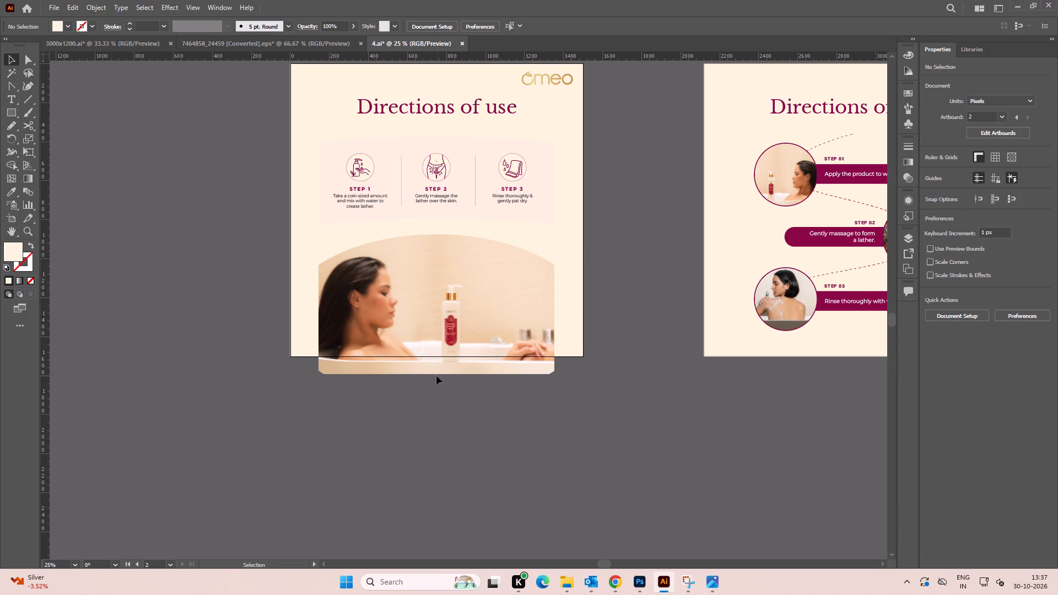
pyautogui.click(376, 331)
pyautogui.press('space')
pyautogui.moveTo(369, 332); pyautogui.dragTo(585, 339)
pyautogui.keyDown('alt'); pyautogui.scroll(-2, 589, 340); pyautogui.keyUp('alt')
pyautogui.moveTo(631, 344); pyautogui.dragTo(344, 255)
pyautogui.keyDown('alt'); pyautogui.moveTo(347, 254); pyautogui.dragTo(380, 368); pyautogui.keyUp('alt')
pyautogui.click(462, 300)
# Move the steps band with its icons and text down about 23 px beneath the heading.
pyautogui.press('space')
pyautogui.moveTo(467, 299); pyautogui.dragTo(339, 302)
pyautogui.keyDown('alt'); pyautogui.scroll(2, 602, 259); pyautogui.keyUp('alt')
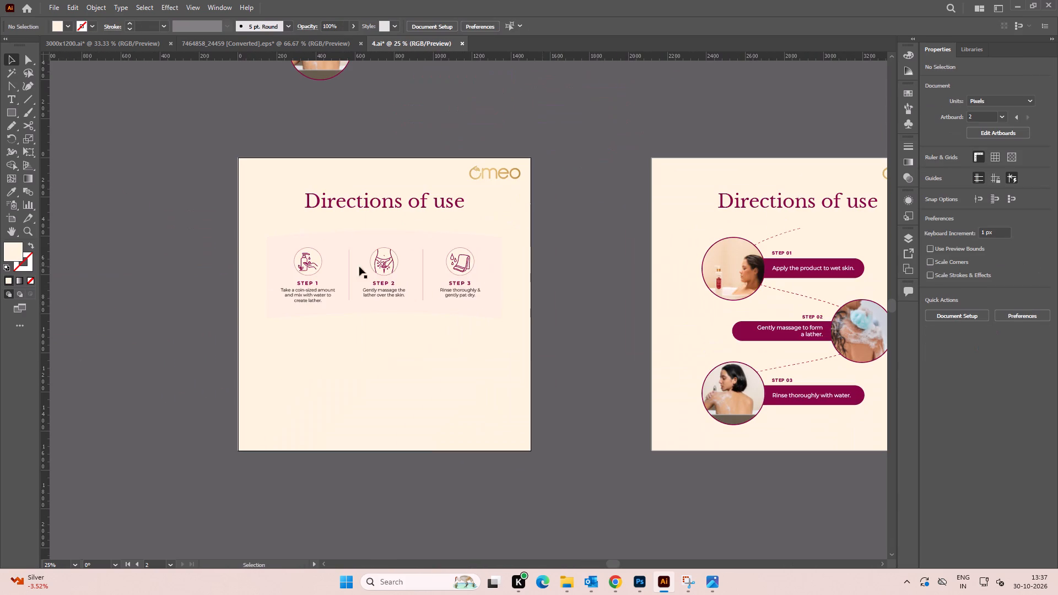
pyautogui.moveTo(220, 236); pyautogui.dragTo(499, 320)
pyautogui.keyDown('alt'); pyautogui.scroll(2, 373, 289); pyautogui.keyUp('alt')
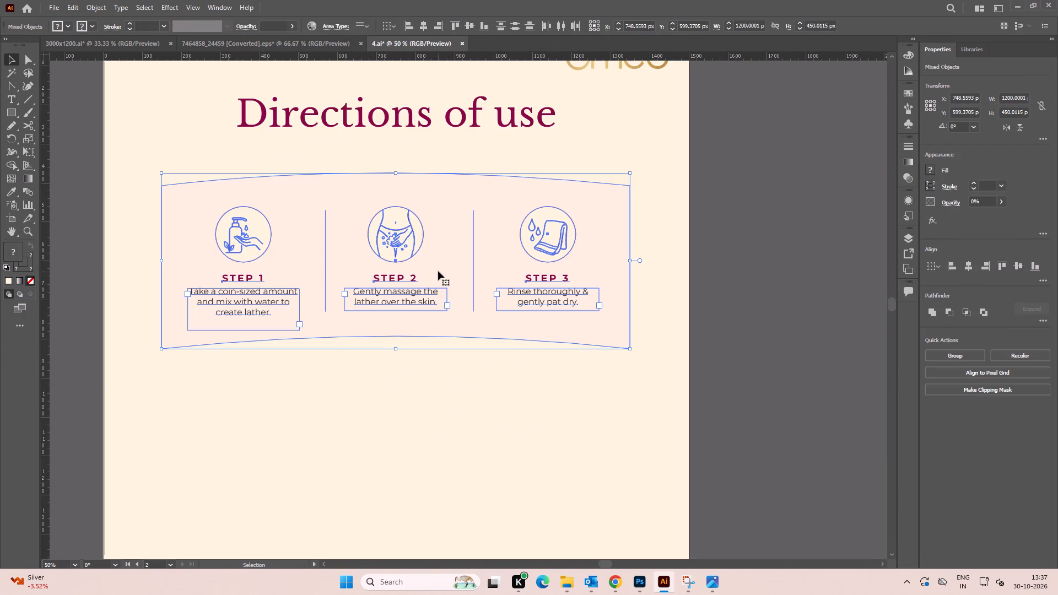
pyautogui.moveTo(438, 271); pyautogui.dragTo(438, 280)
pyautogui.click(462, 375)
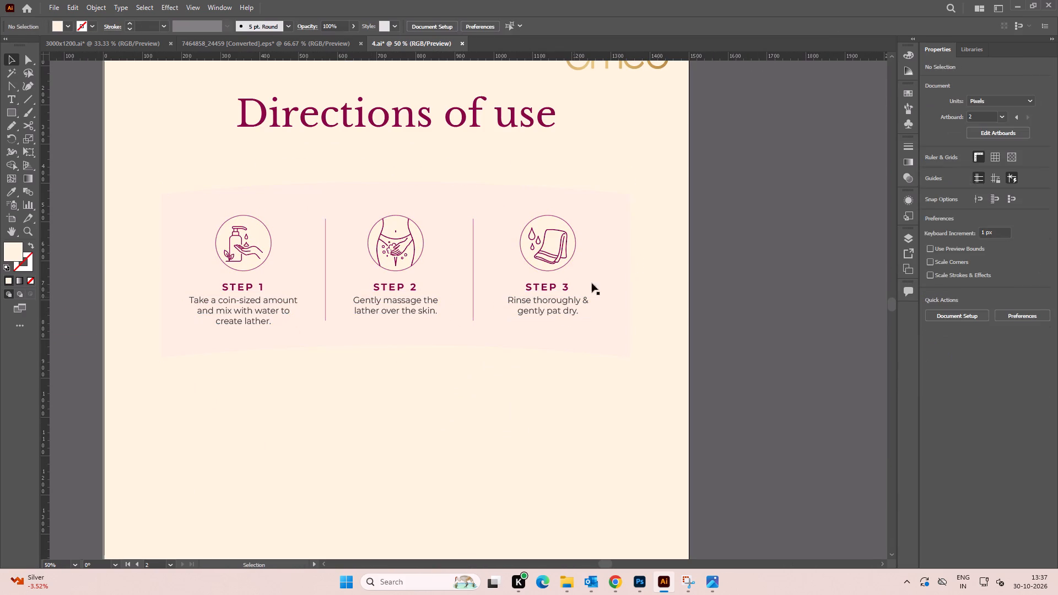
# Set the pink steps band's width to 1500 px.
pyautogui.click(600, 266)
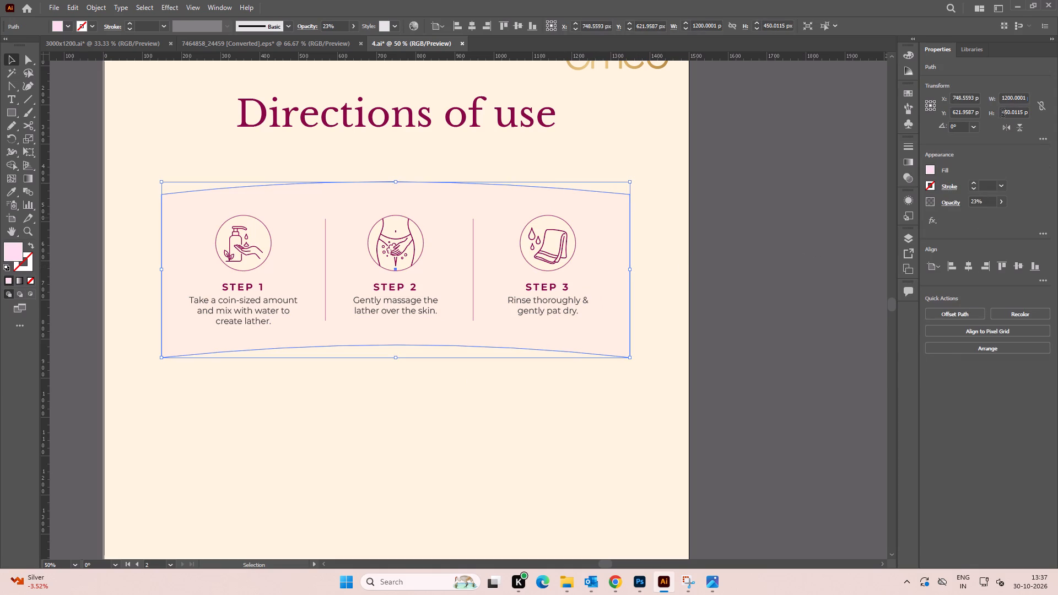
pyautogui.click(1008, 97)
pyautogui.hotkey('ctrl', 'a')
pyautogui.press('5')
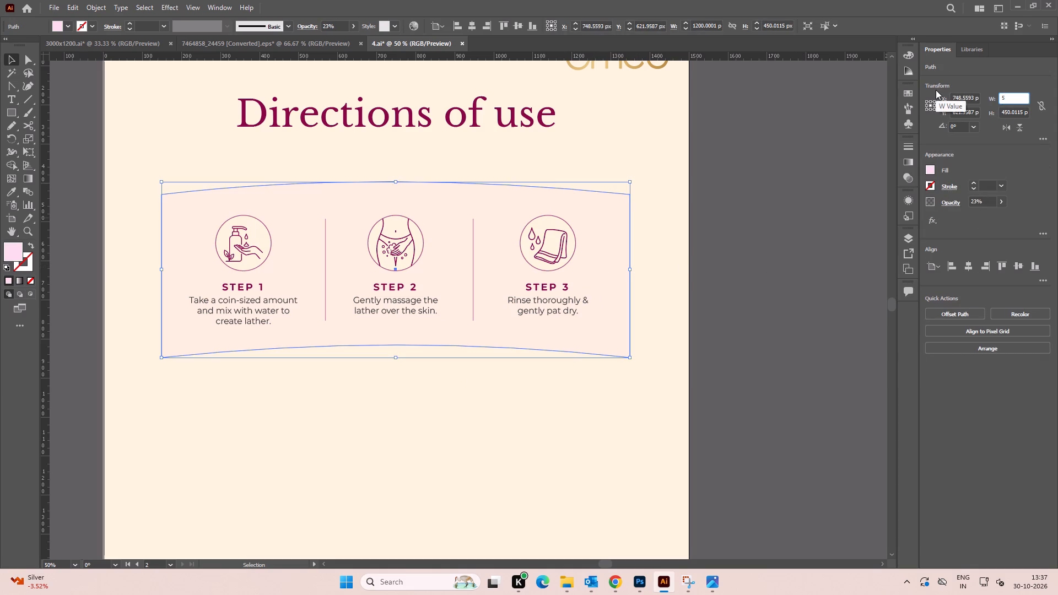
pyautogui.press('BackSpace')
pyautogui.write('1500')
pyautogui.press('Return')
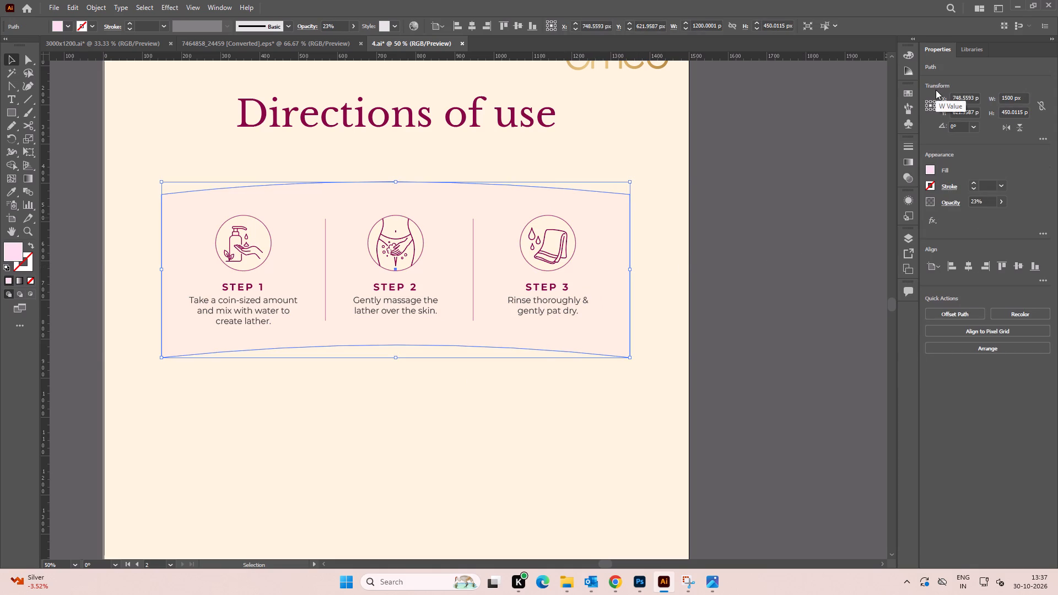
pyautogui.click(775, 326)
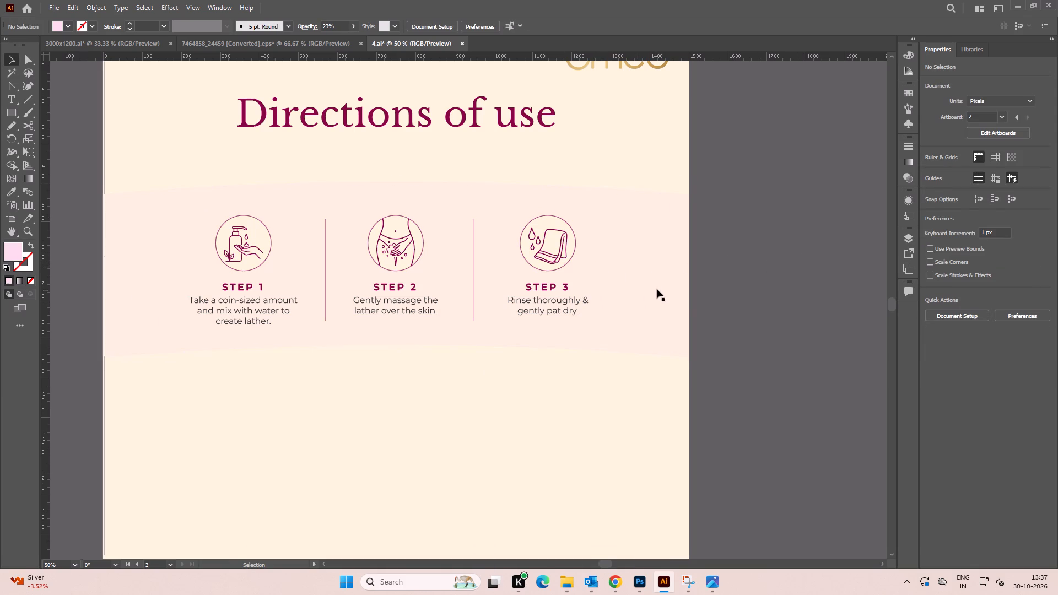
# Lock the pink band behind the three steps.
pyautogui.click(655, 286)
pyautogui.click(764, 351)
pyautogui.moveTo(756, 387); pyautogui.dragTo(204, 215)
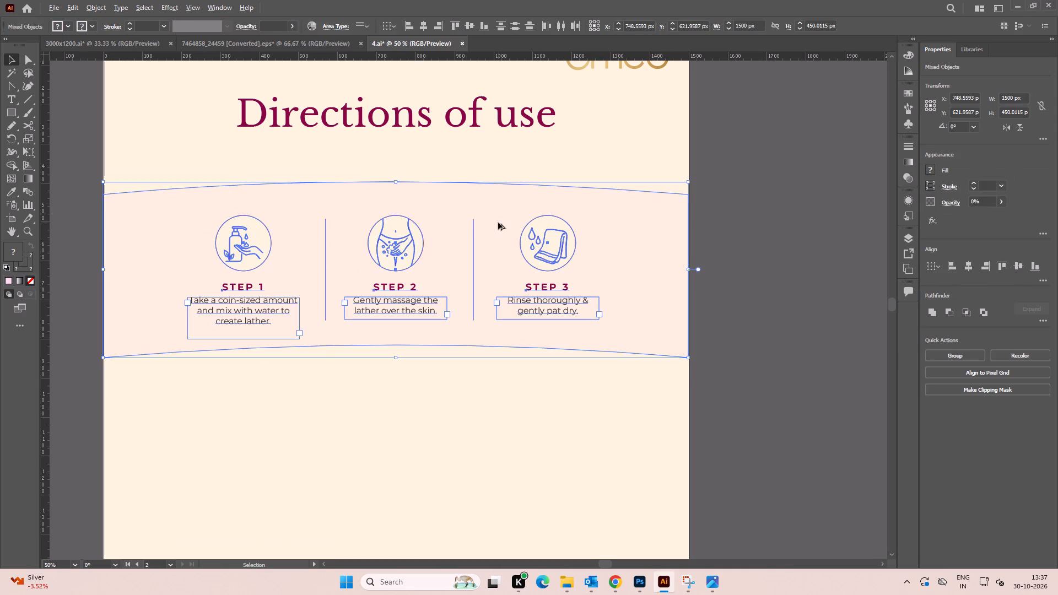
pyautogui.keyDown('alt'); pyautogui.scroll(-1, 499, 223); pyautogui.keyUp('alt')
pyautogui.click(667, 250)
pyautogui.keyDown('alt'); pyautogui.scroll(2, 510, 268); pyautogui.keyUp('alt')
pyautogui.click(673, 252)
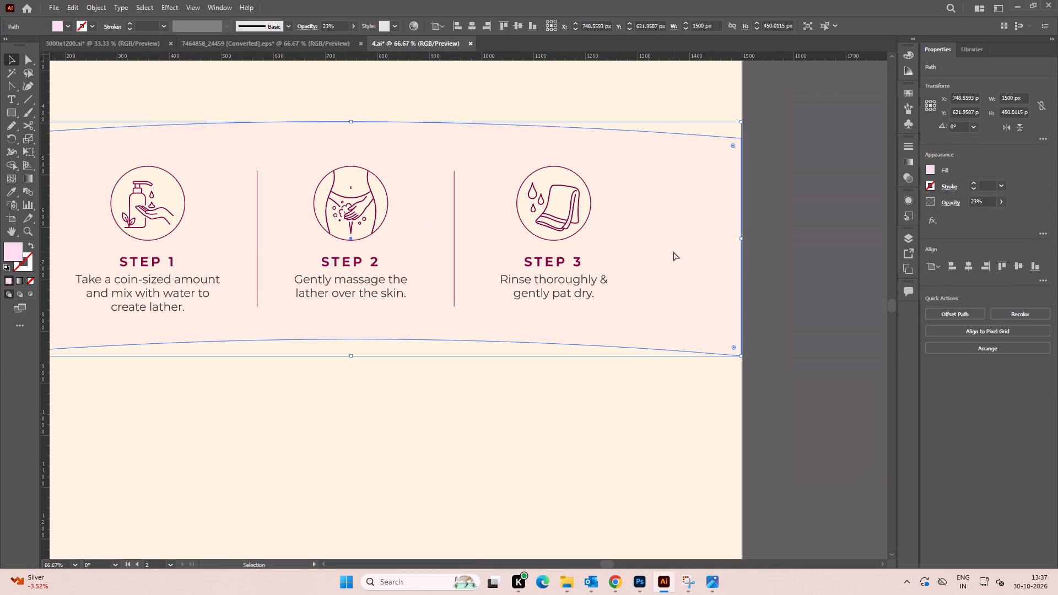
pyautogui.hotkey('ctrl', '2')
pyautogui.keyDown('alt'); pyautogui.scroll(-1, 564, 299); pyautogui.keyUp('alt')
pyautogui.click(684, 307)
pyautogui.keyDown('alt'); pyautogui.scroll(-1, 546, 291); pyautogui.keyUp('alt')
pyautogui.click(682, 321)
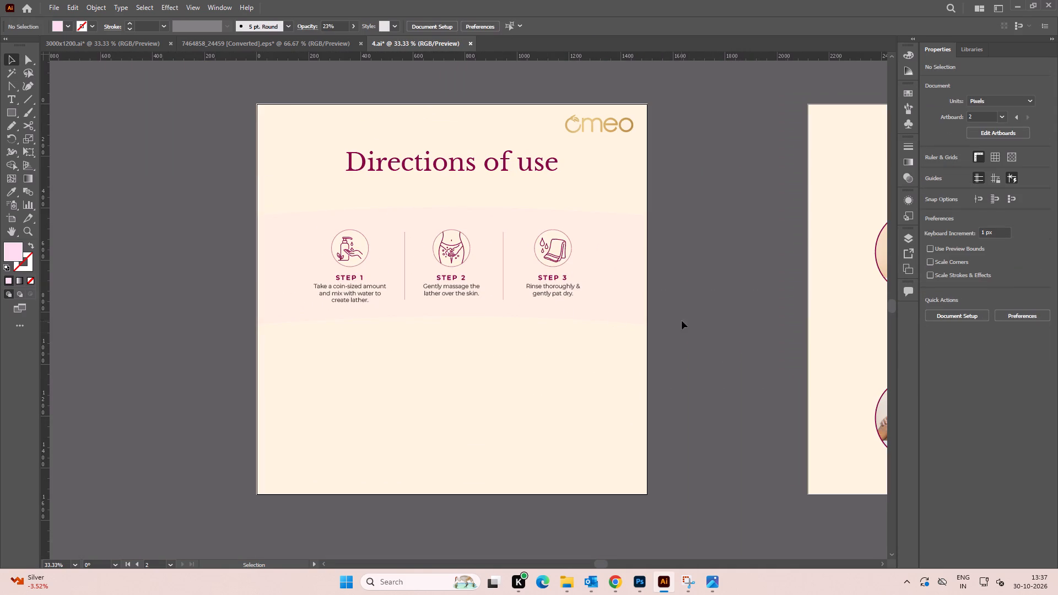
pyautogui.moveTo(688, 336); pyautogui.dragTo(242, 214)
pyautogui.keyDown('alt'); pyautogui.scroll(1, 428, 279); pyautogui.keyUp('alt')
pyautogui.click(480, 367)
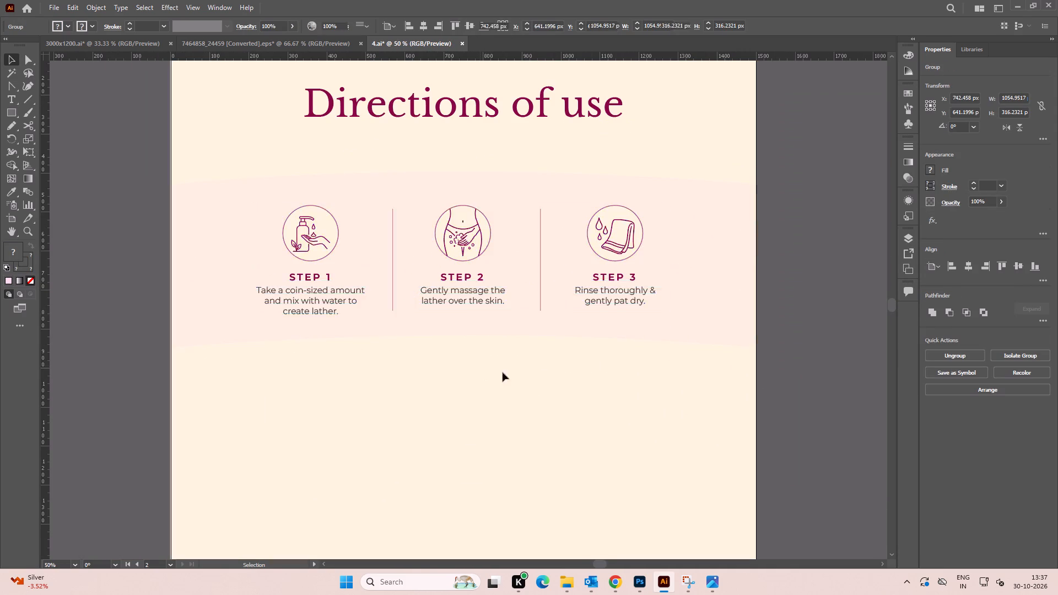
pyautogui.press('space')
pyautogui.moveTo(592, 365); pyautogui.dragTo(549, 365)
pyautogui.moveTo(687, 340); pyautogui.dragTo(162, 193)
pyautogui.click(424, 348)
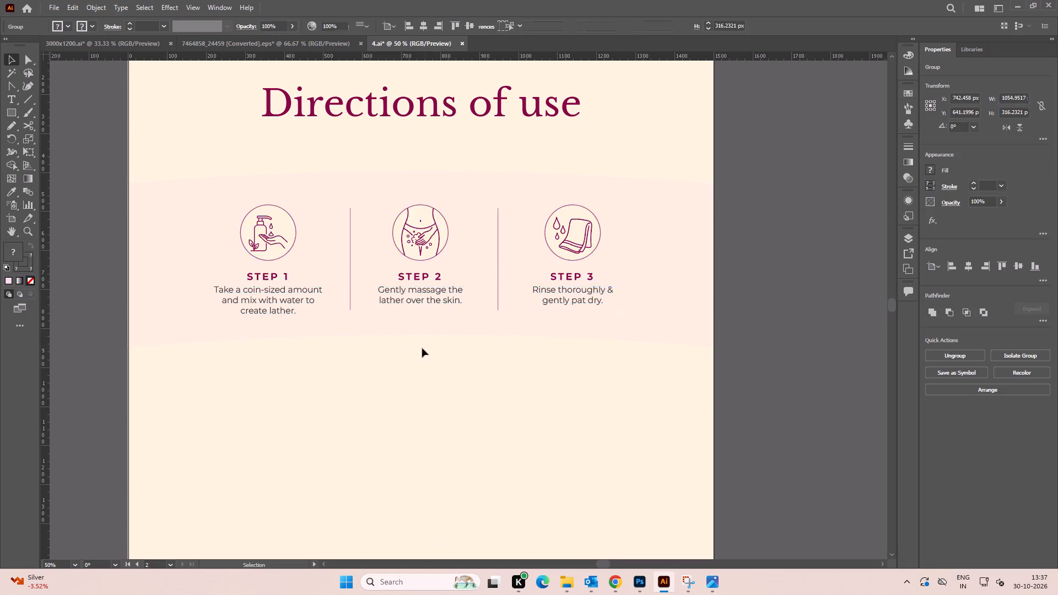
# Move the lower copy of the bath photo to the right, closer to the artboard, and release its clipping mask.
pyautogui.keyDown('alt'); pyautogui.scroll(-2, 415, 334); pyautogui.keyUp('alt')
pyautogui.press('space')
pyautogui.moveTo(412, 361); pyautogui.dragTo(392, 244)
pyautogui.keyDown('alt'); pyautogui.scroll(-2, 391, 242); pyautogui.keyUp('alt')
pyautogui.press('space')
pyautogui.moveTo(352, 264); pyautogui.dragTo(420, 265)
pyautogui.press('space')
pyautogui.moveTo(244, 288); pyautogui.dragTo(347, 284)
pyautogui.moveTo(196, 311); pyautogui.dragTo(310, 313)
pyautogui.rightClick(294, 309)
pyautogui.click(343, 399)
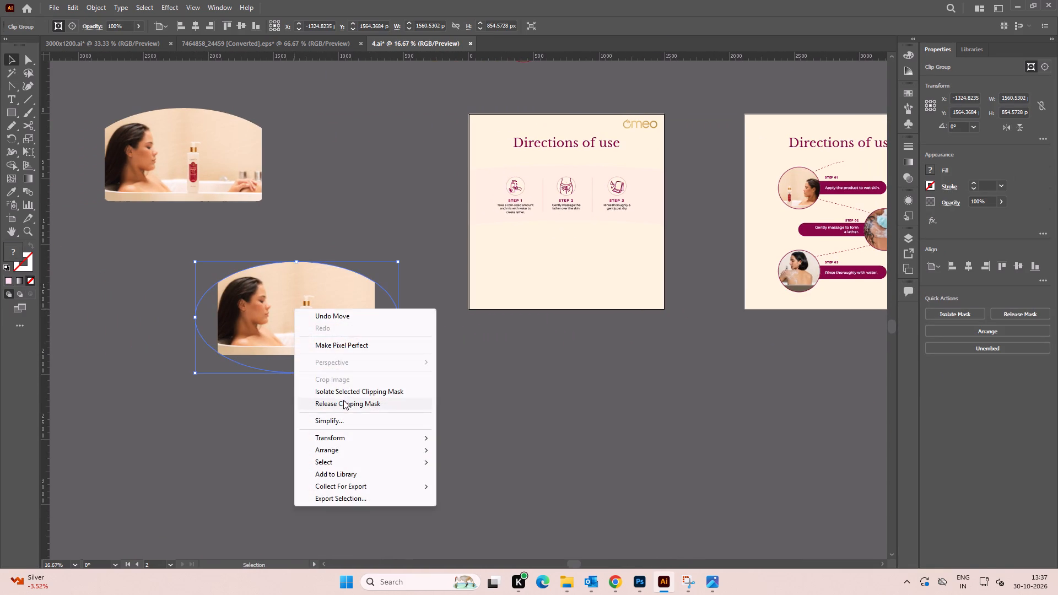
# Give the ellipse released from the lower bath photo a 1 pt stroke.
pyautogui.click(440, 392)
pyautogui.moveTo(432, 359); pyautogui.dragTo(397, 277)
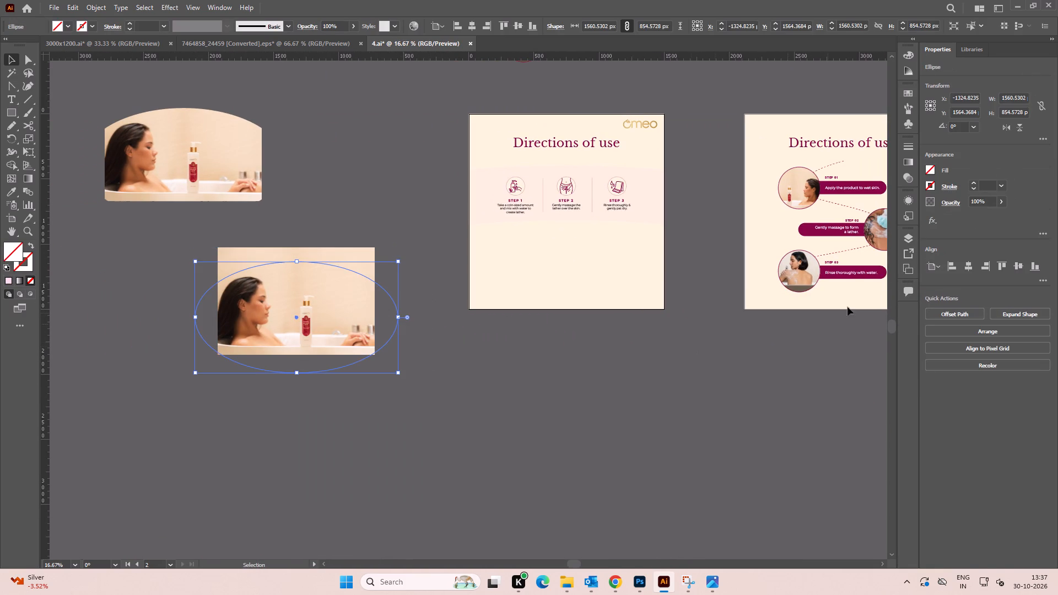
pyautogui.click(973, 183)
pyautogui.click(543, 412)
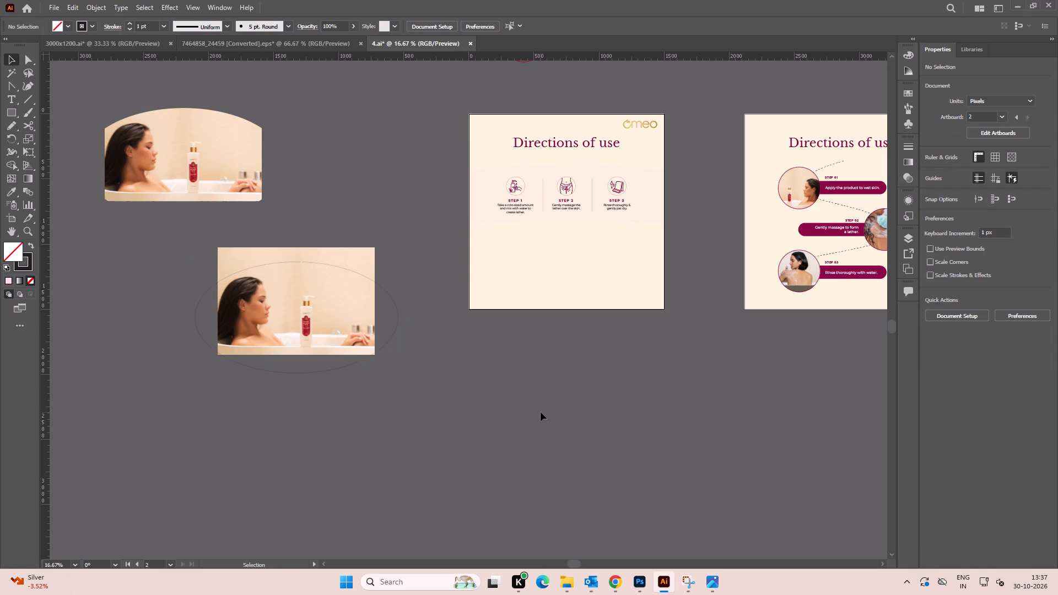
# Move the outlined ellipse over the lower part of the artboard and widen it to about 1686 px.
pyautogui.moveTo(396, 331); pyautogui.dragTo(660, 302)
pyautogui.keyDown('alt'); pyautogui.scroll(1, 659, 302); pyautogui.keyUp('alt')
pyautogui.moveTo(663, 282); pyautogui.dragTo(688, 282)
pyautogui.keyDown('alt'); pyautogui.scroll(2, 568, 311); pyautogui.keyUp('alt')
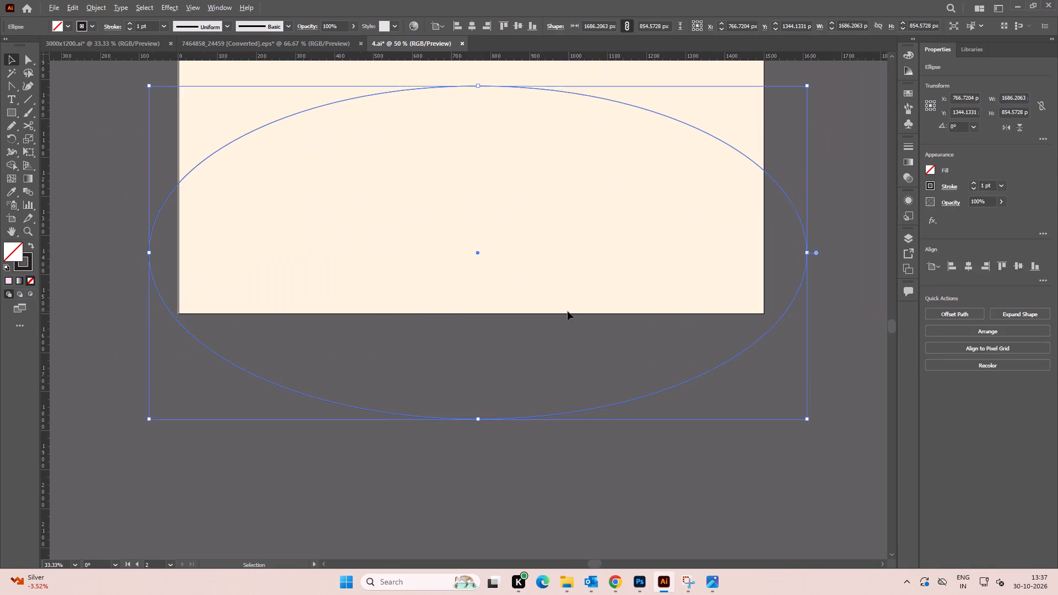
# Shift the ellipse slightly lower on the artboard and align it to the horizontal centre.
pyautogui.keyDown('alt'); pyautogui.scroll(-2, 607, 354); pyautogui.keyUp('alt')
pyautogui.moveTo(659, 361); pyautogui.dragTo(649, 361)
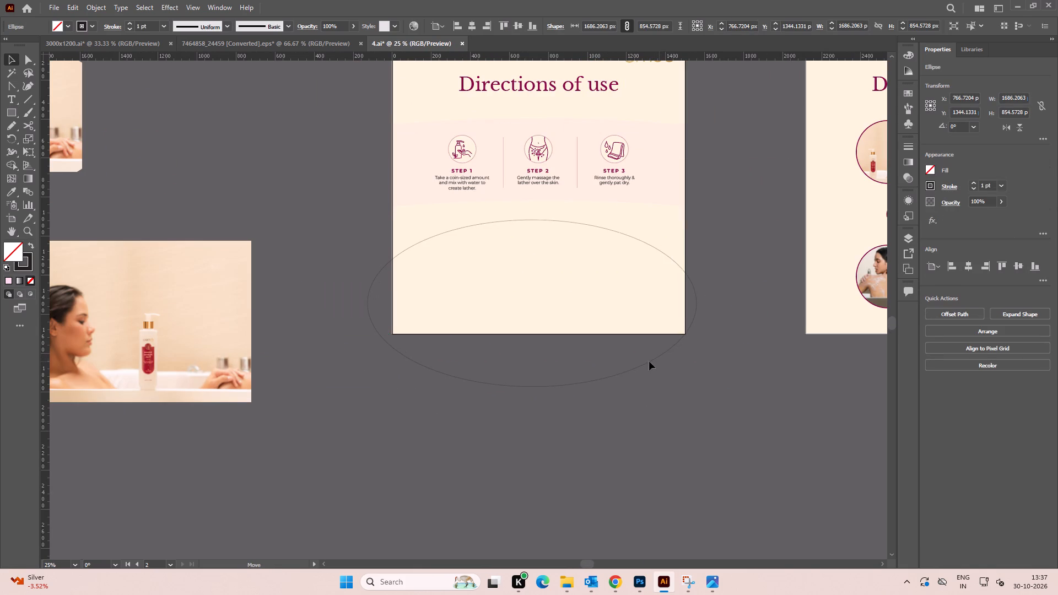
pyautogui.moveTo(649, 361); pyautogui.dragTo(652, 366)
pyautogui.click(969, 266)
pyautogui.click(798, 375)
pyautogui.press('space')
pyautogui.moveTo(774, 373); pyautogui.dragTo(781, 386)
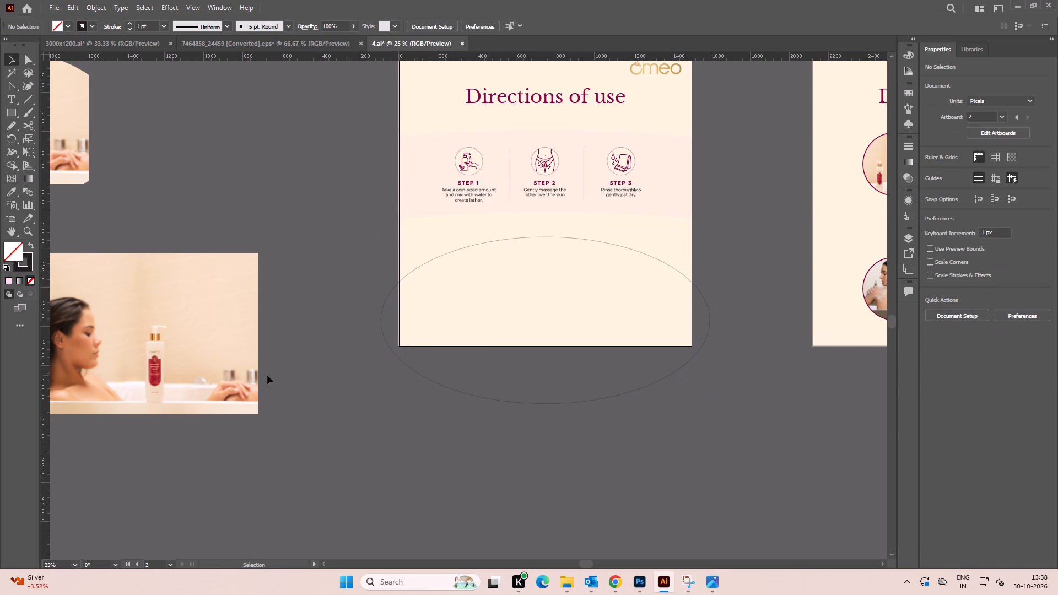
# Move the unmasked bath photo over the ellipse, enlarge it to about 1359 px wide and raise it to the artboard's lower edge.
pyautogui.moveTo(192, 366); pyautogui.dragTo(592, 361)
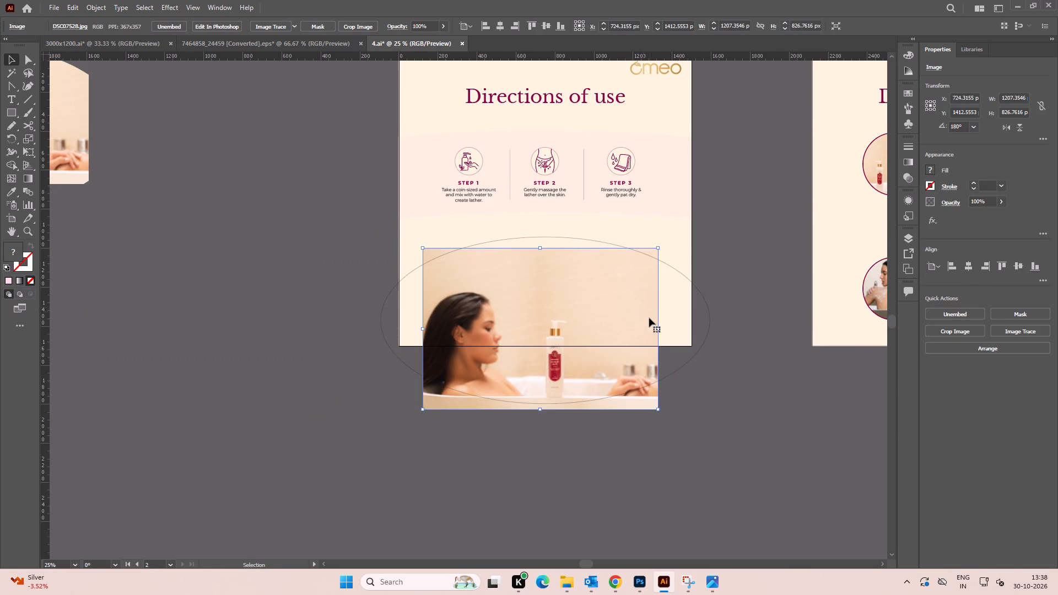
pyautogui.keyDown('alt'); pyautogui.moveTo(659, 328); pyautogui.dragTo(670, 330); pyautogui.keyUp('alt')
pyautogui.hotkey('ctrl', 'z')
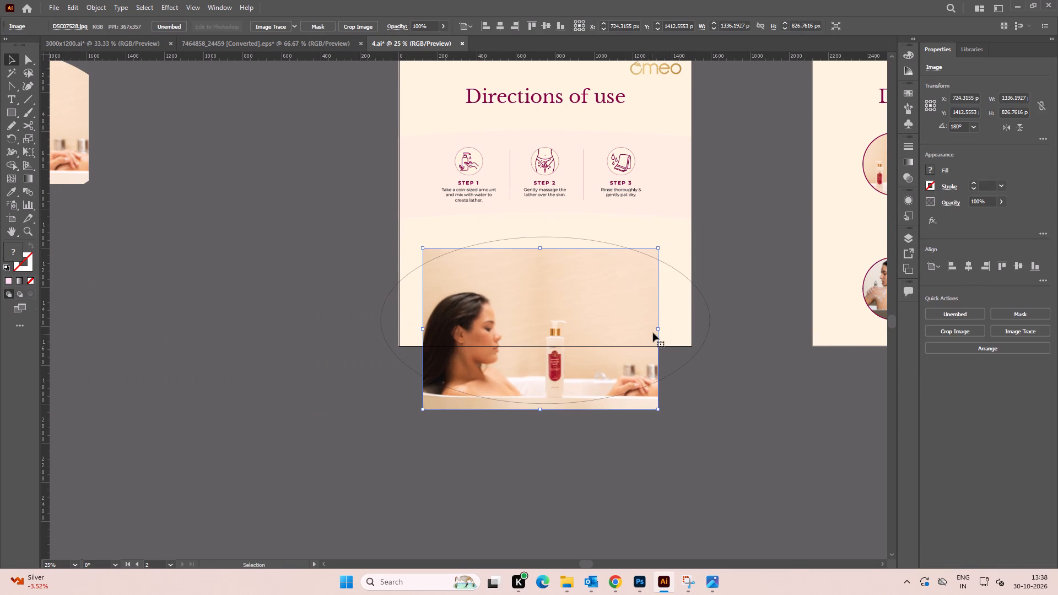
pyautogui.keyDown('shift'); pyautogui.moveTo(658, 328); pyautogui.dragTo(687, 332); pyautogui.keyUp('shift')
pyautogui.moveTo(649, 327); pyautogui.dragTo(631, 280)
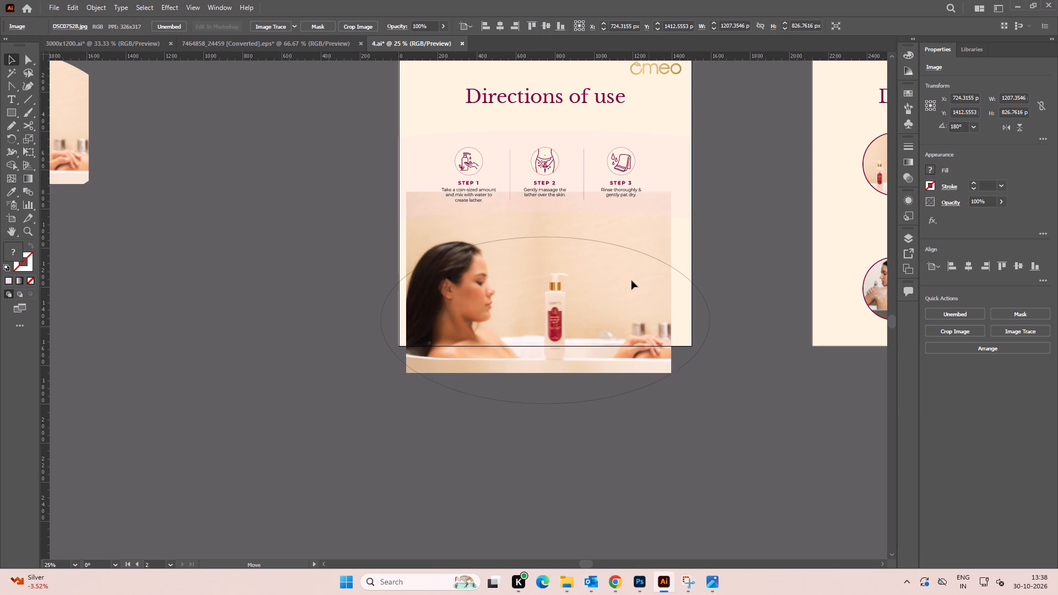
pyautogui.moveTo(631, 280); pyautogui.dragTo(634, 260)
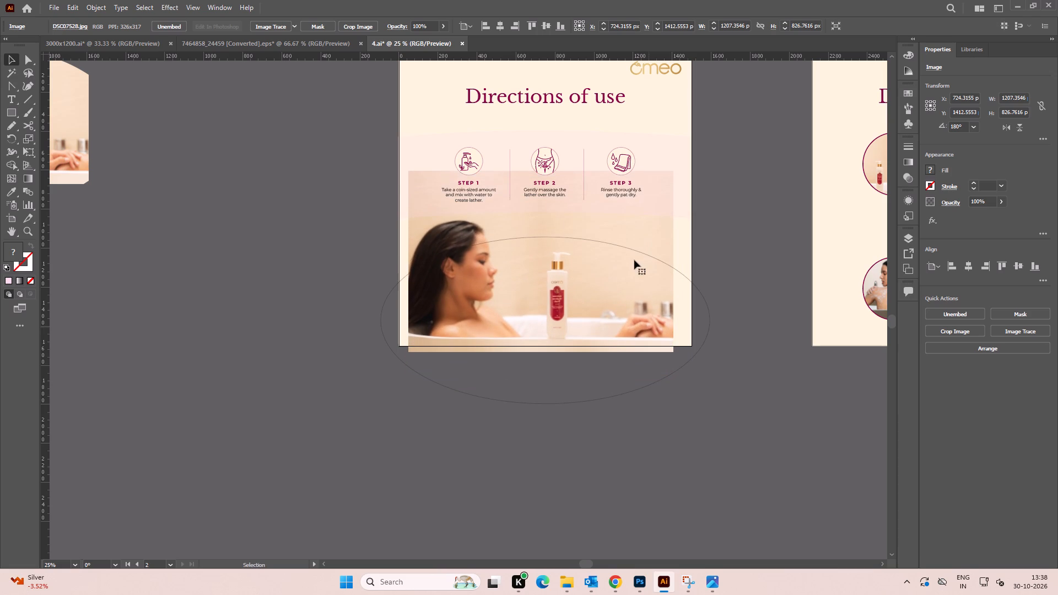
pyautogui.keyDown('alt'); pyautogui.scroll(1, 557, 308); pyautogui.keyUp('alt')
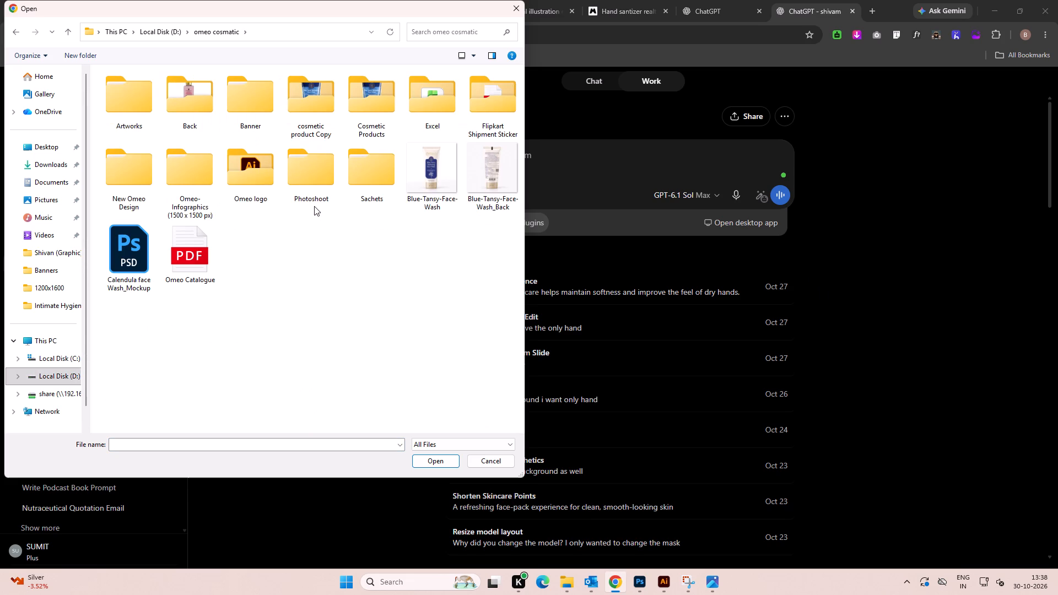
pyautogui.doubleClick(315, 168)
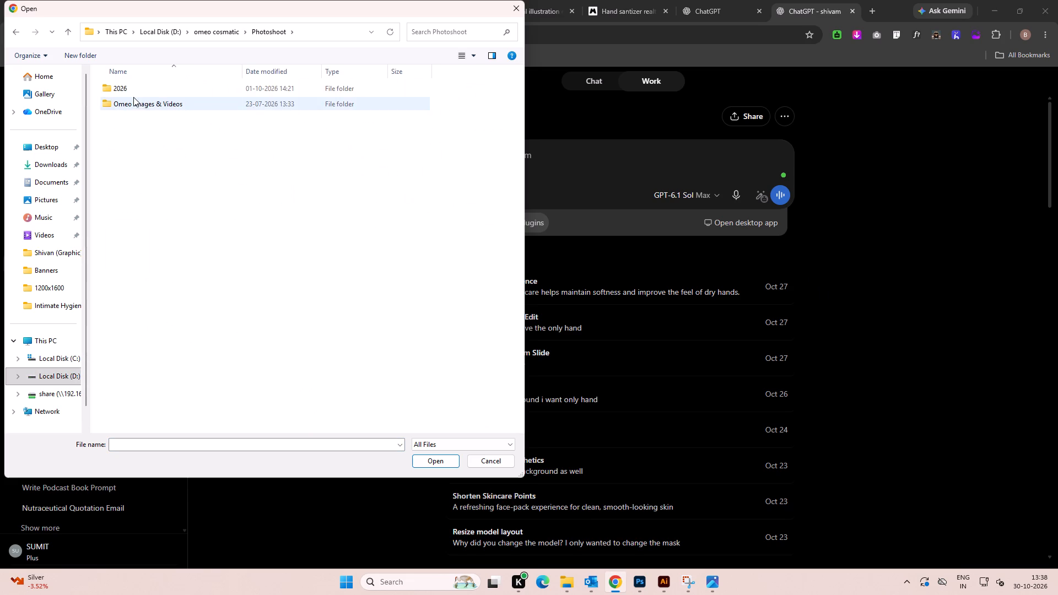
pyautogui.click(133, 97)
pyautogui.doubleClick(133, 90)
pyautogui.doubleClick(275, 139)
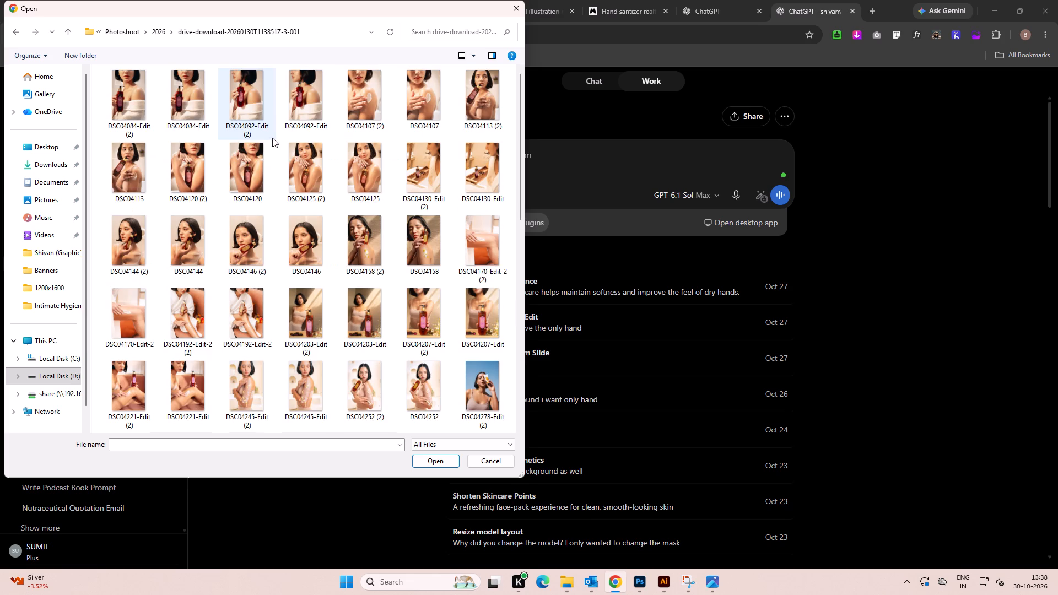
pyautogui.scroll(-1, 407, 235)
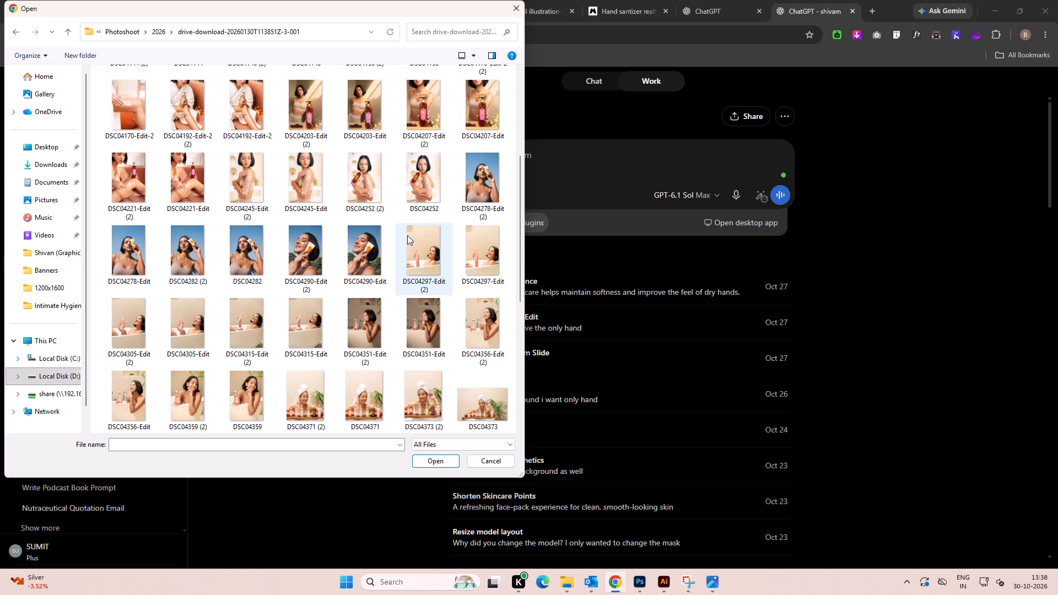
pyautogui.scroll(-2, 407, 235)
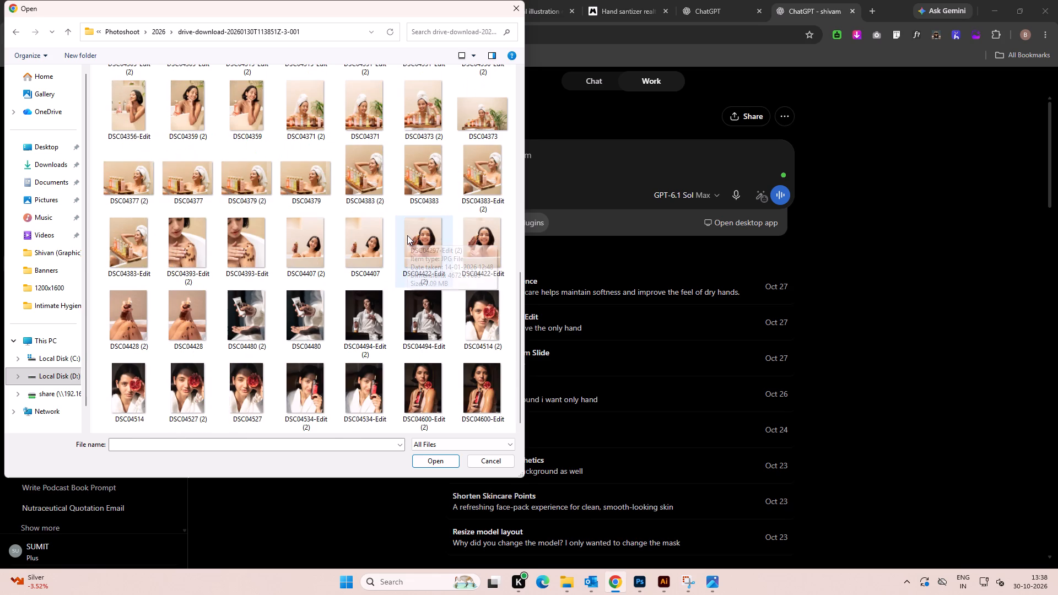
pyautogui.scroll(-3, 407, 235)
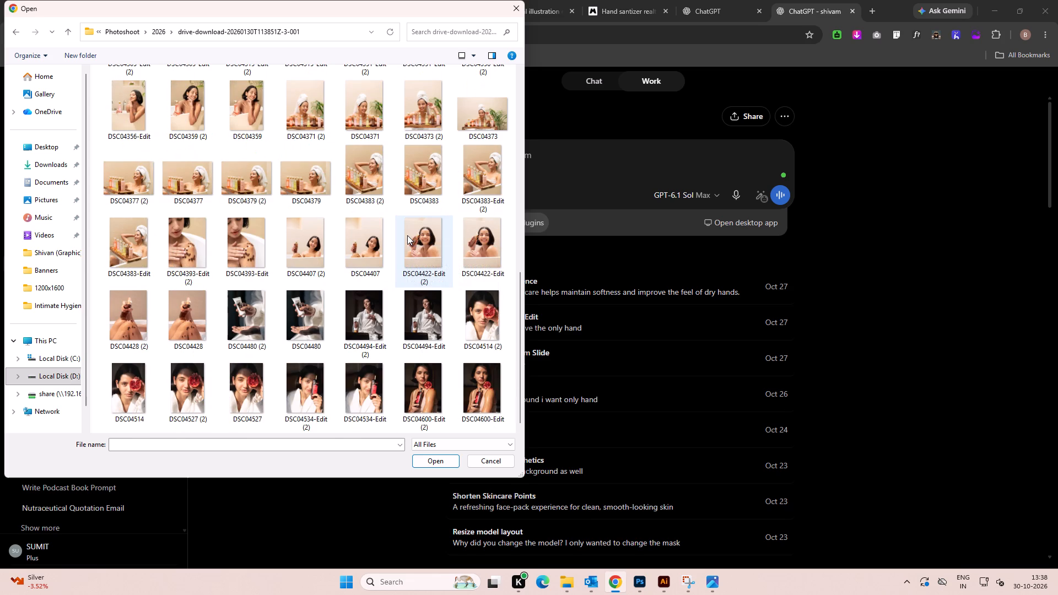
pyautogui.scroll(3, 407, 235)
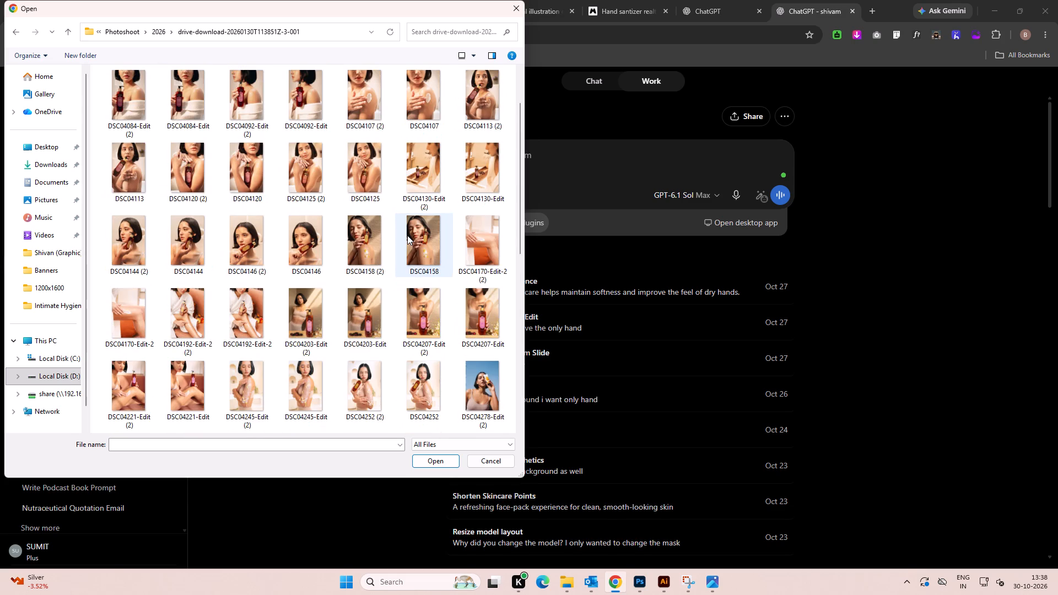
pyautogui.scroll(2, 407, 235)
# Look through the photos in the drive-download-20260219T043041Z-1-001 folder within 2026 for an image to attach.
pyautogui.press('BackSpace')
pyautogui.doubleClick(336, 125)
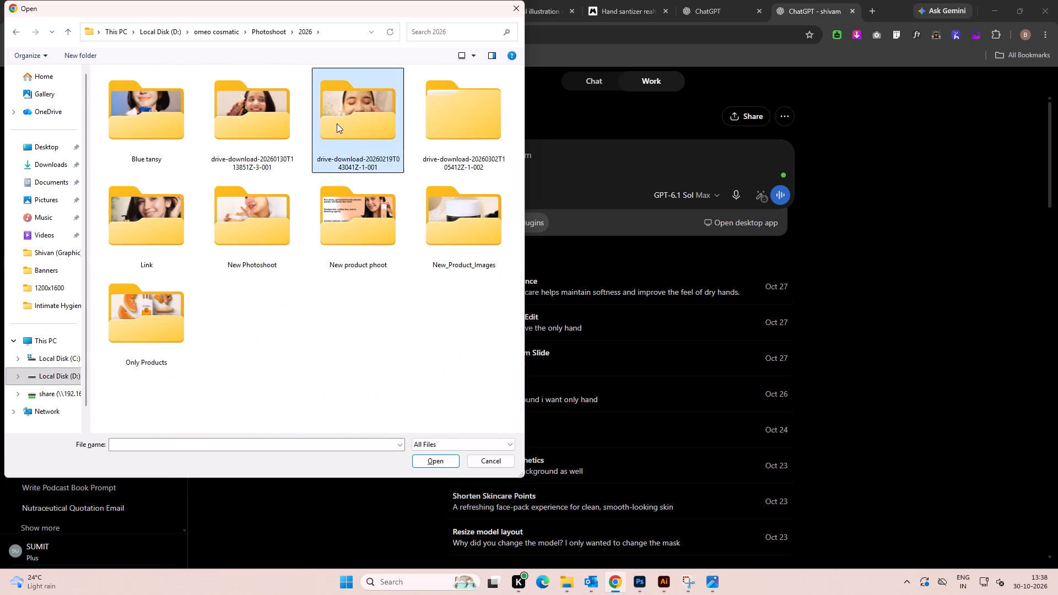
pyautogui.scroll(-1, 341, 278)
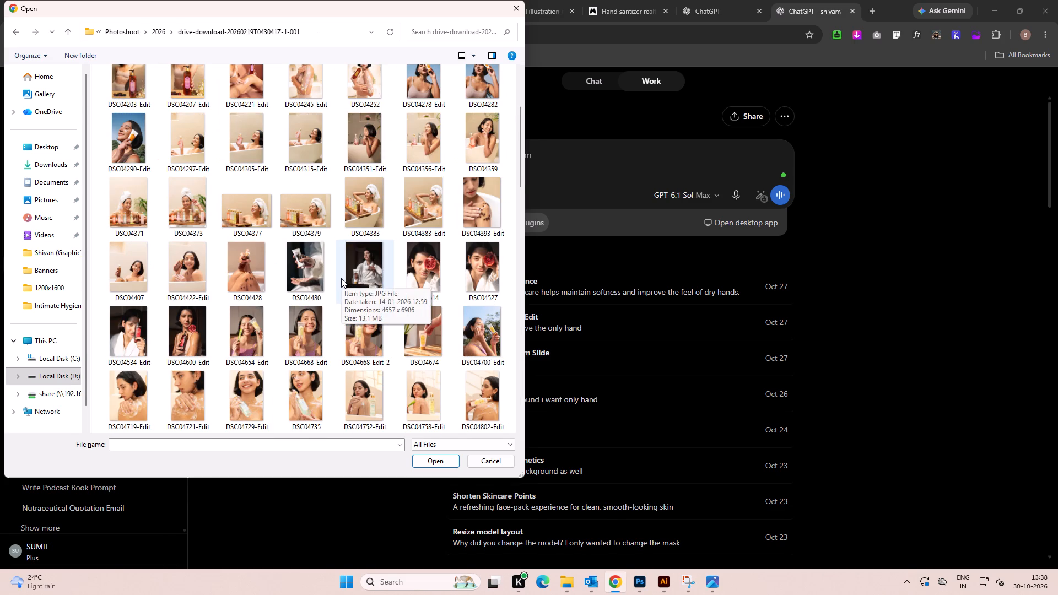
pyautogui.scroll(-1, 473, 304)
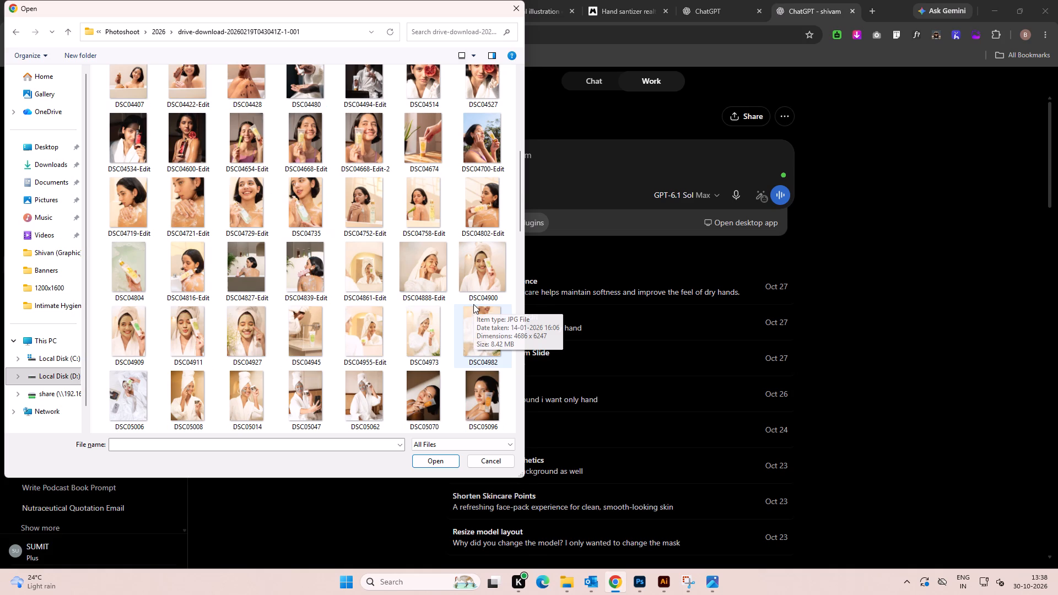
pyautogui.scroll(-2, 473, 304)
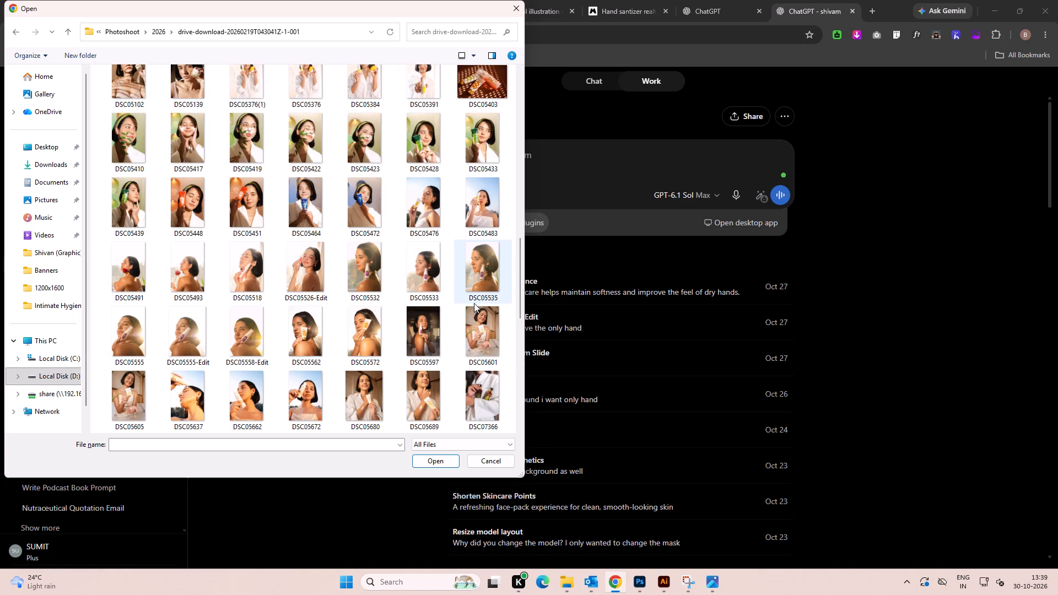
pyautogui.scroll(-1, 474, 303)
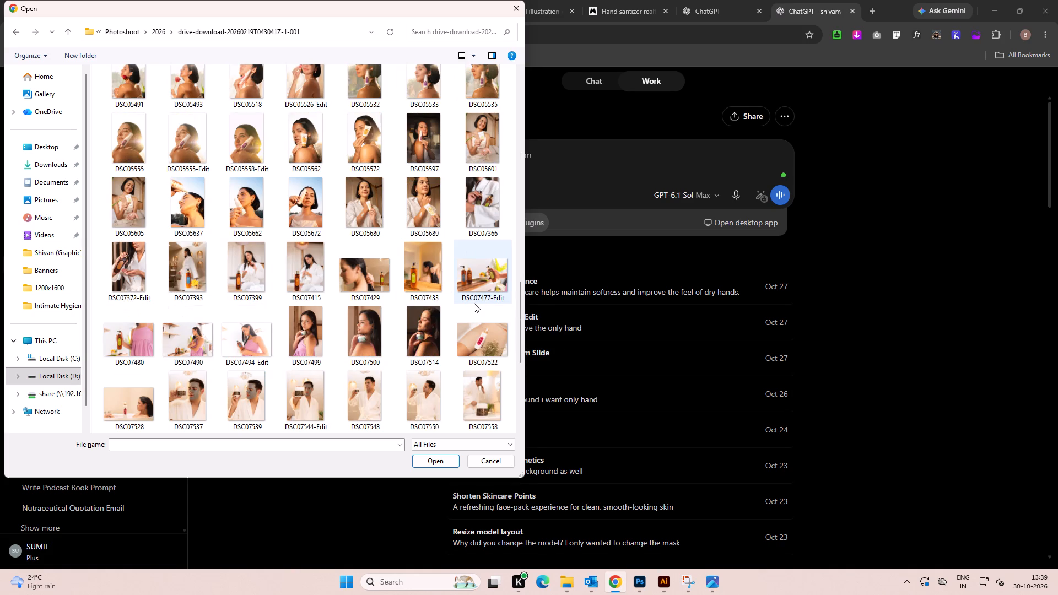
pyautogui.scroll(-1, 474, 303)
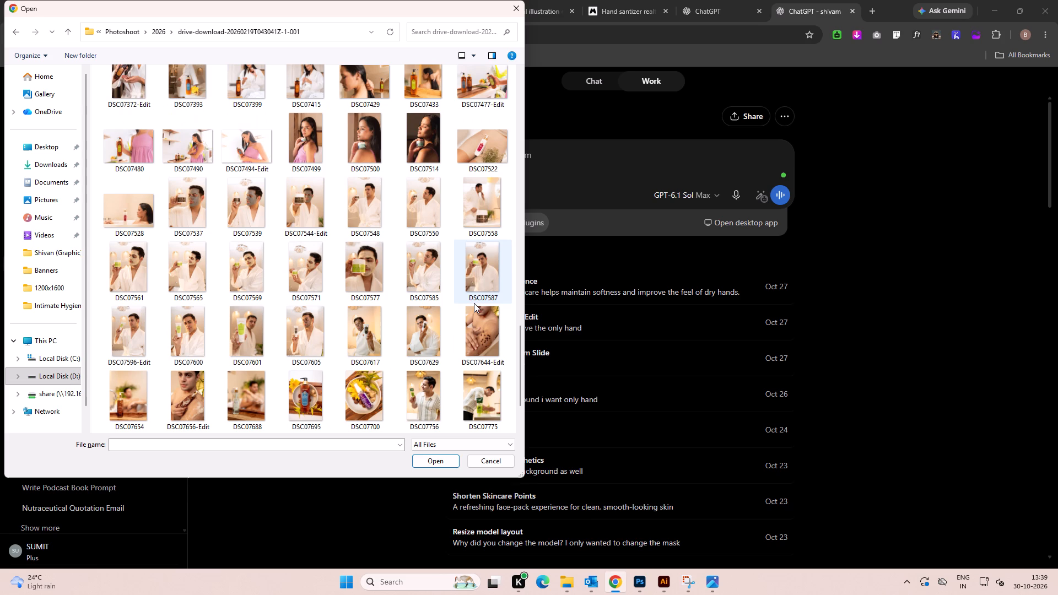
pyautogui.scroll(-1, 474, 303)
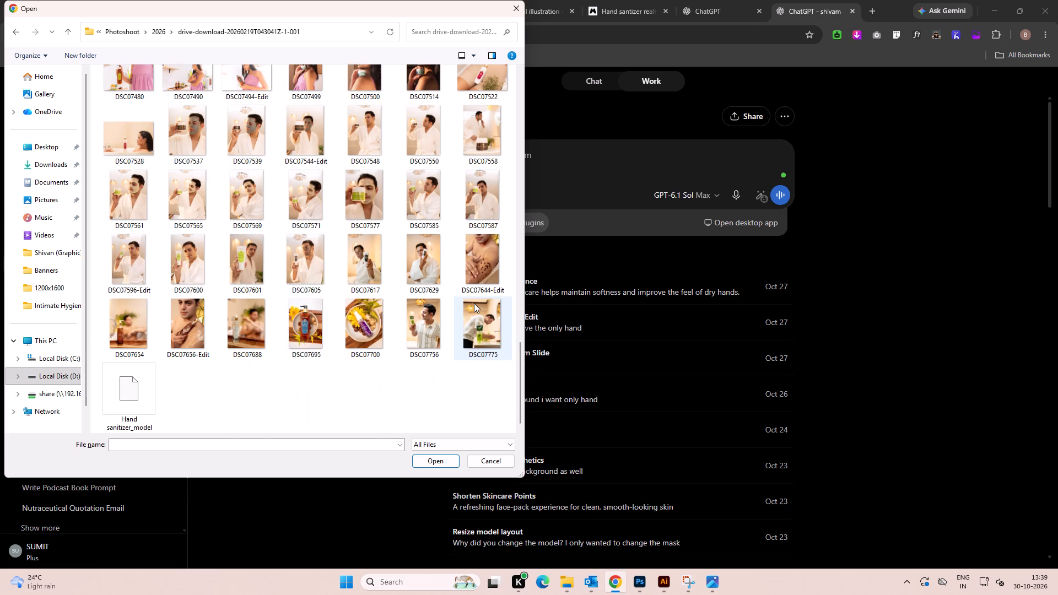
pyautogui.scroll(1, 474, 303)
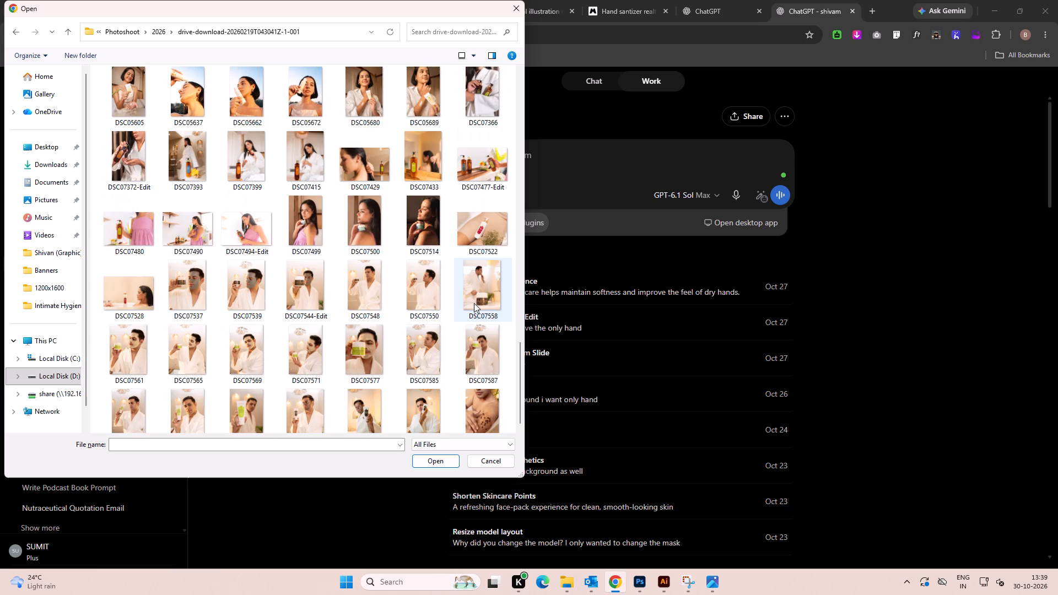
pyautogui.scroll(2, 474, 303)
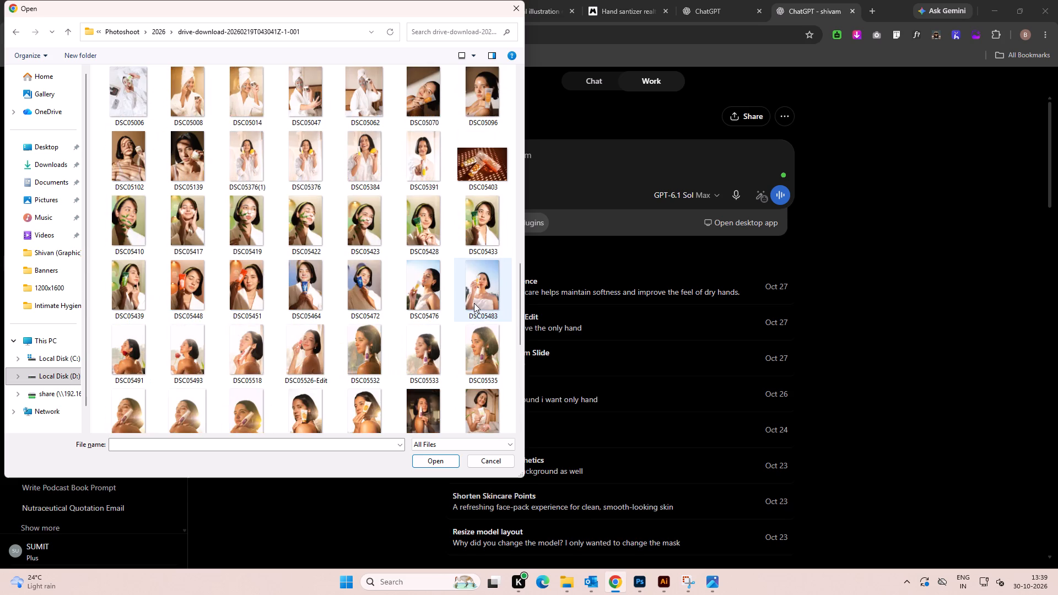
pyautogui.scroll(4, 474, 303)
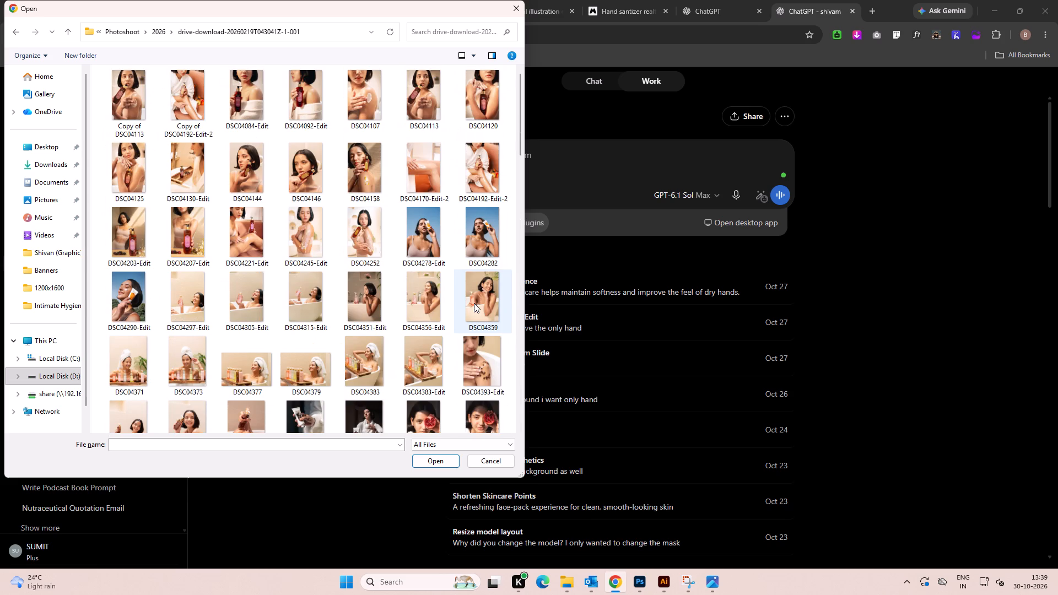
pyautogui.scroll(2, 474, 303)
# Check the drive-download-20260302T105412Z-1-002 and Link folders within 2026 for an image to attach.
pyautogui.press('BackSpace')
pyautogui.doubleClick(447, 132)
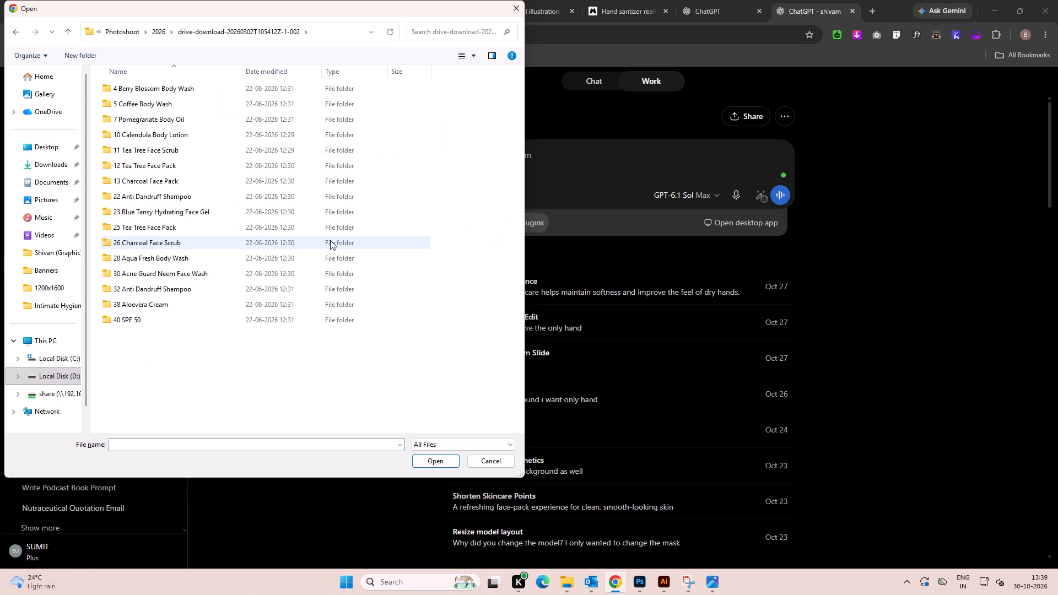
pyautogui.press('BackSpace')
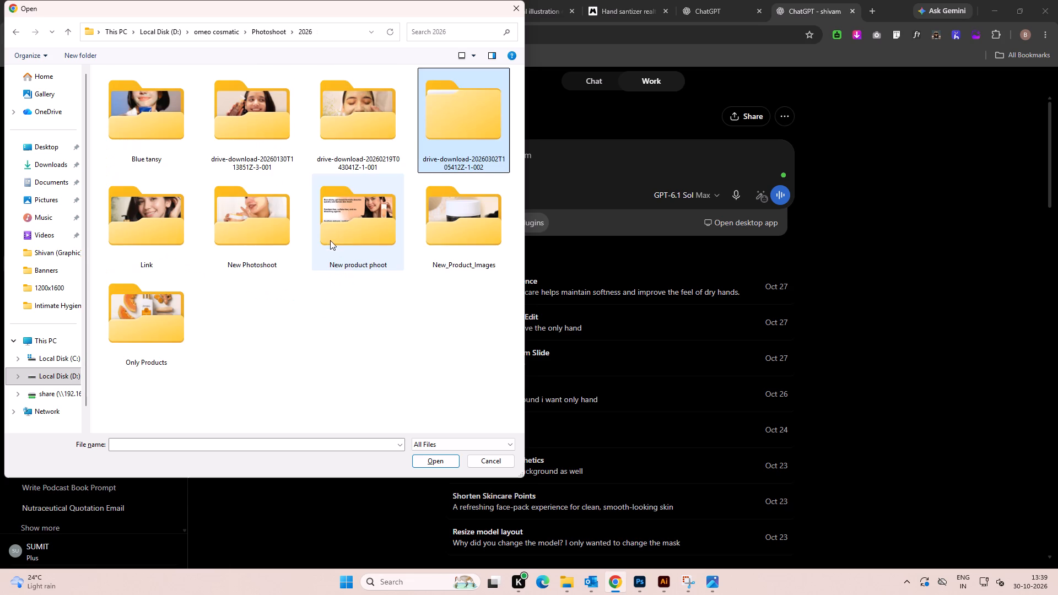
pyautogui.doubleClick(105, 225)
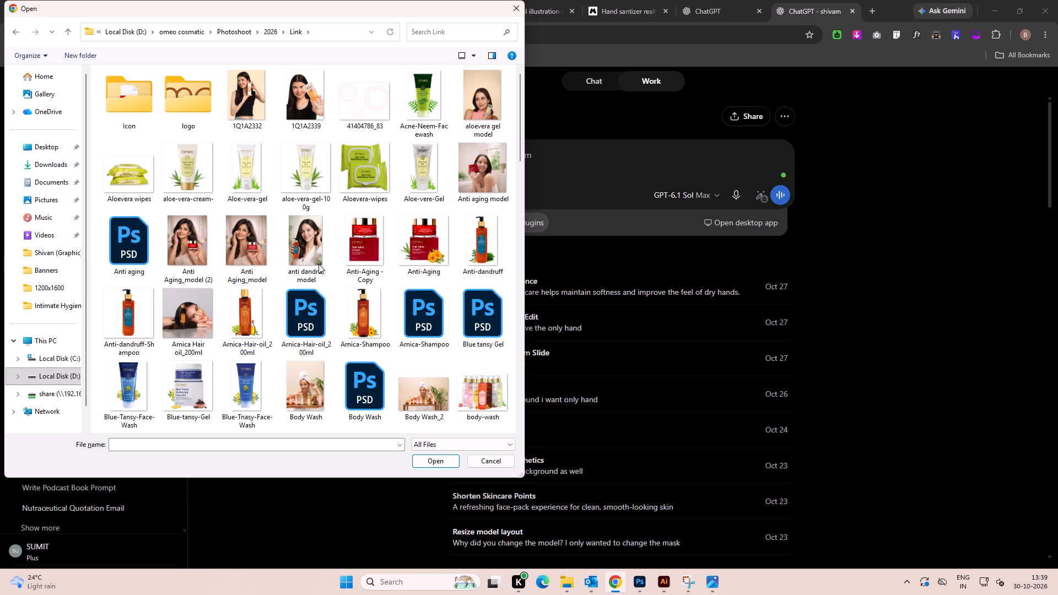
pyautogui.scroll(-1, 319, 264)
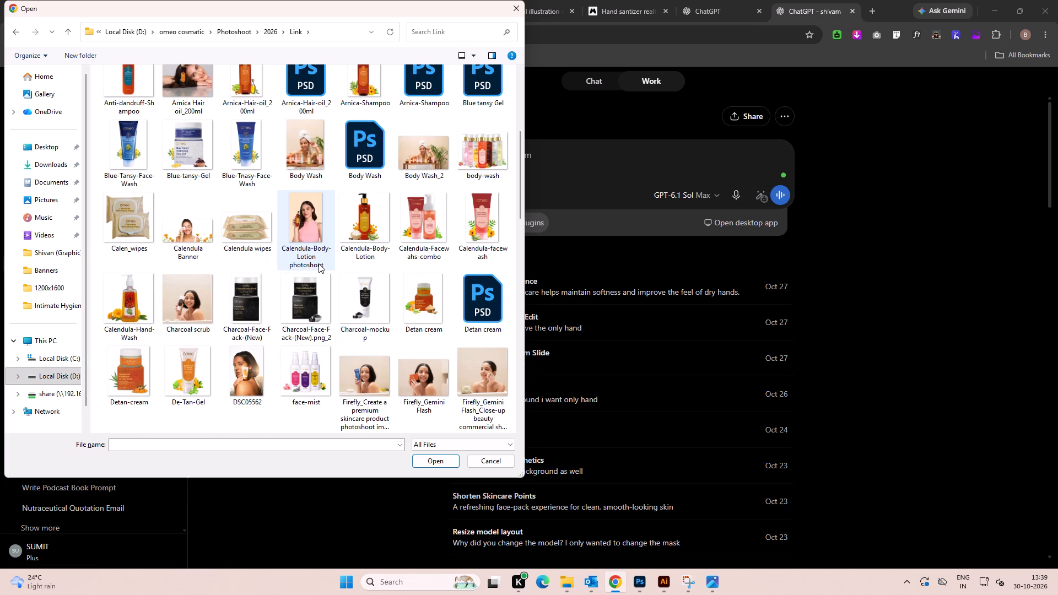
pyautogui.scroll(-1, 319, 263)
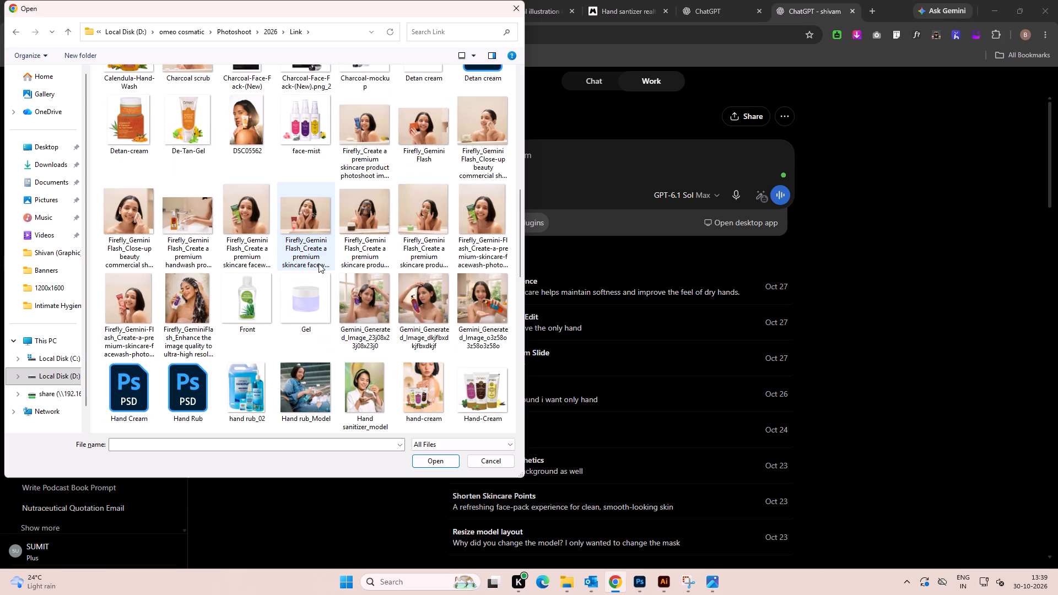
pyautogui.scroll(-3, 319, 263)
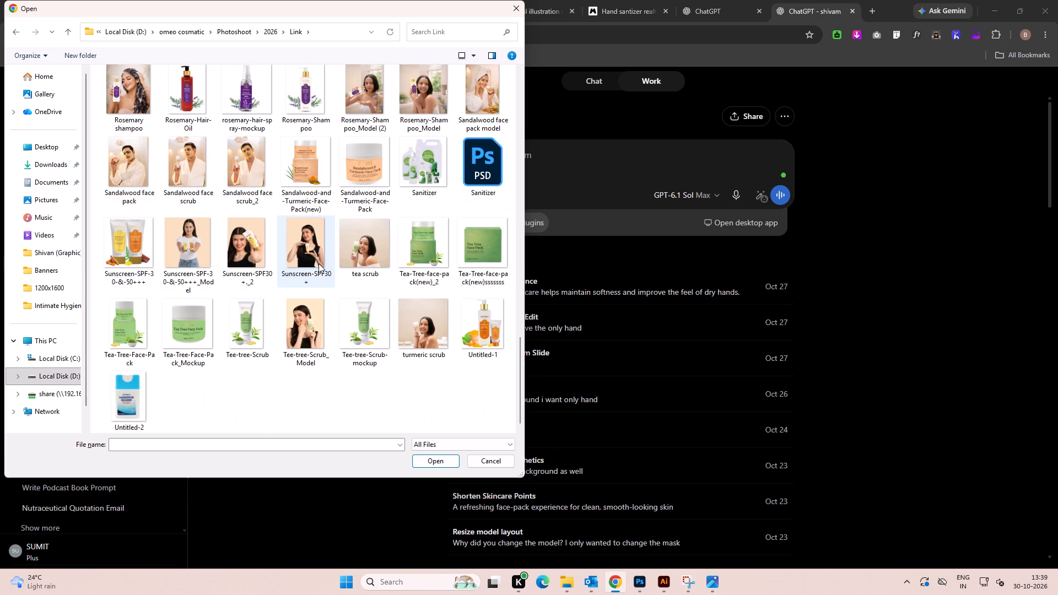
pyautogui.scroll(-1, 319, 263)
pyautogui.press('BackSpace')
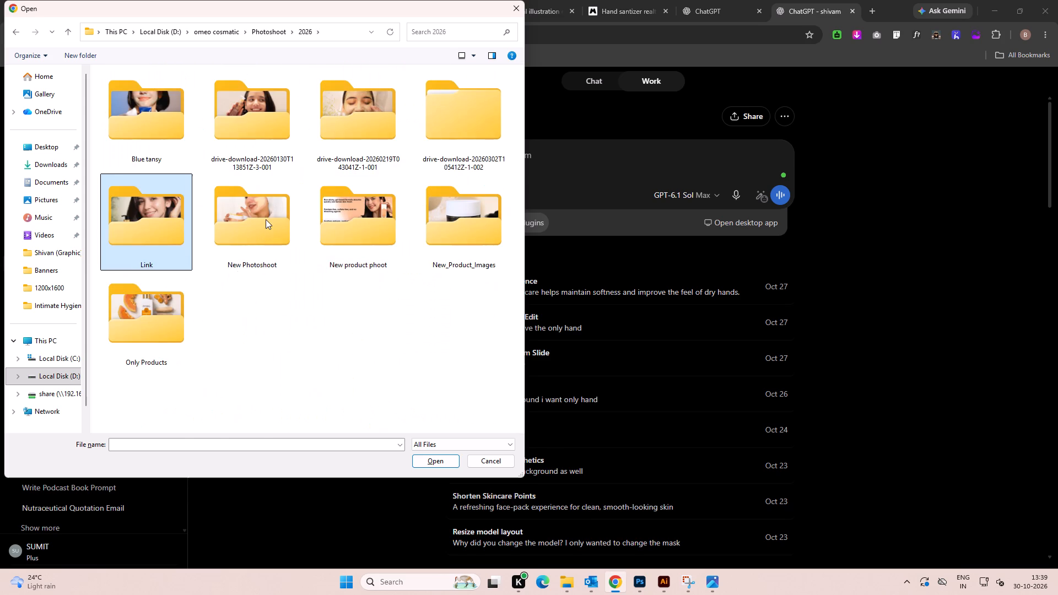
# Check the New Photoshoot, New product phoot and New_Product_Images folders within 2026 for an image to attach.
pyautogui.doubleClick(266, 219)
pyautogui.press('BackSpace')
pyautogui.doubleClick(348, 202)
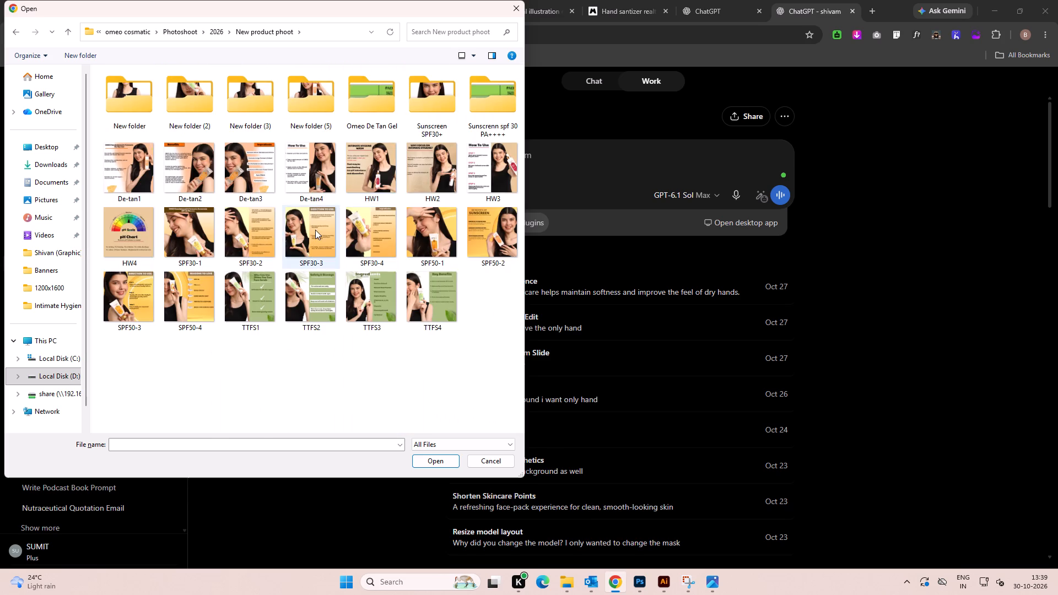
pyautogui.press('BackSpace')
pyautogui.click(403, 235)
pyautogui.doubleClick(438, 237)
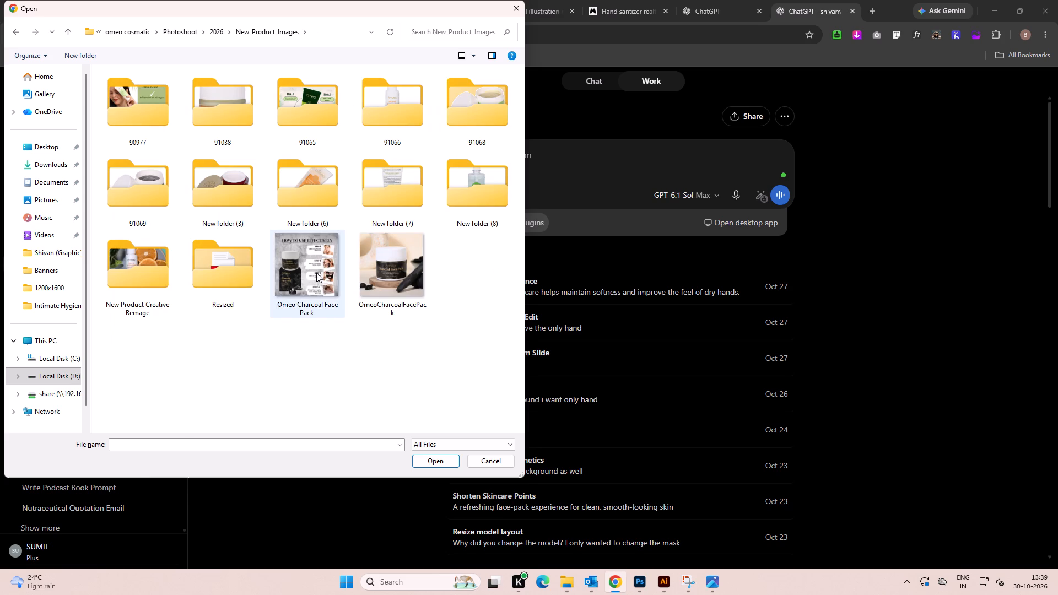
pyautogui.press('BackSpace')
# Recheck the photos in drive-download-20260130T113851Z-3-001 and dismiss the file picker without attaching anything.
pyautogui.doubleClick(252, 107)
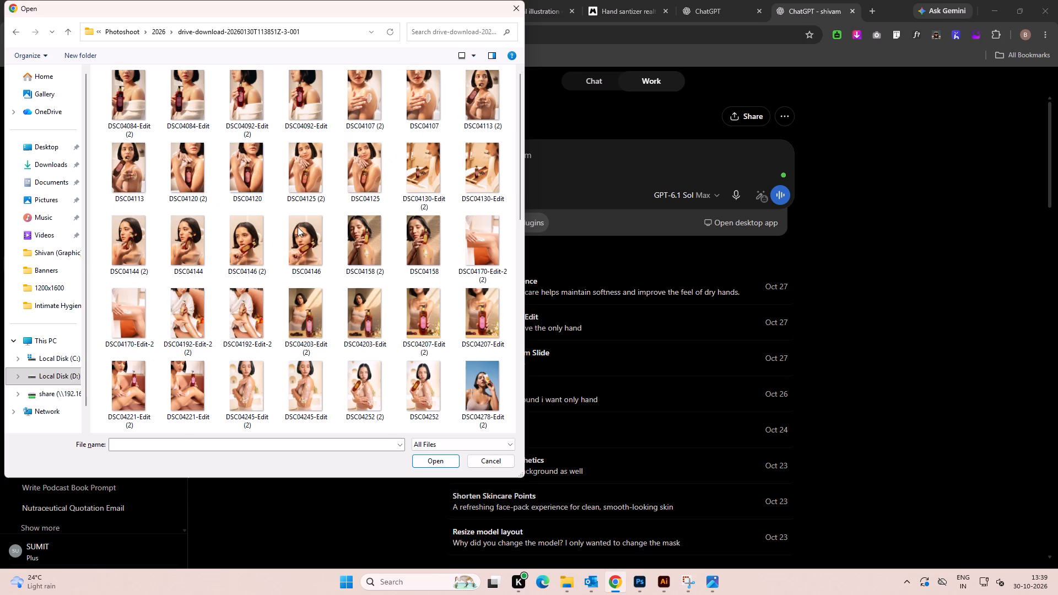
pyautogui.scroll(-3, 298, 227)
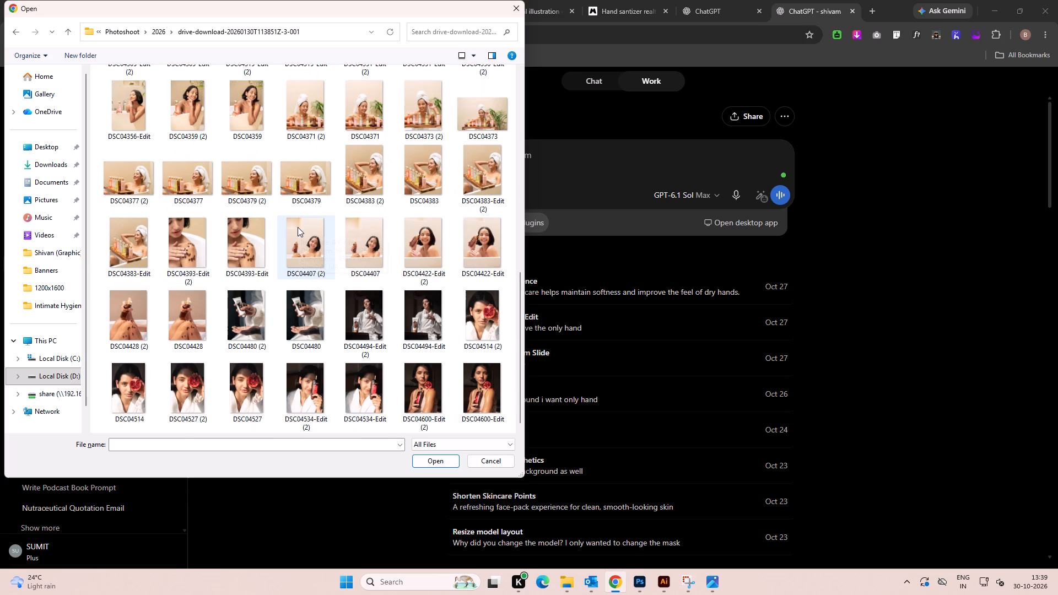
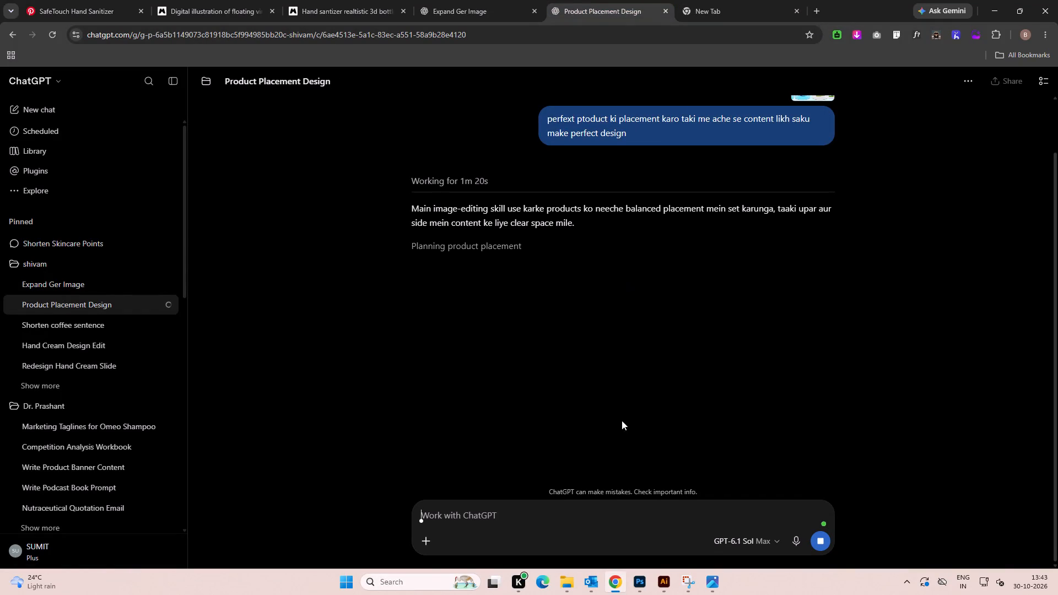
# Switch to Illustrator and examine the sanitizer banner artboards and surrounding artwork in 3000x1200.ai.
pyautogui.click(662, 594)
pyautogui.keyDown('alt'); pyautogui.scroll(-1, 518, 290); pyautogui.keyUp('alt')
pyautogui.press('space')
pyautogui.moveTo(537, 290); pyautogui.dragTo(530, 295)
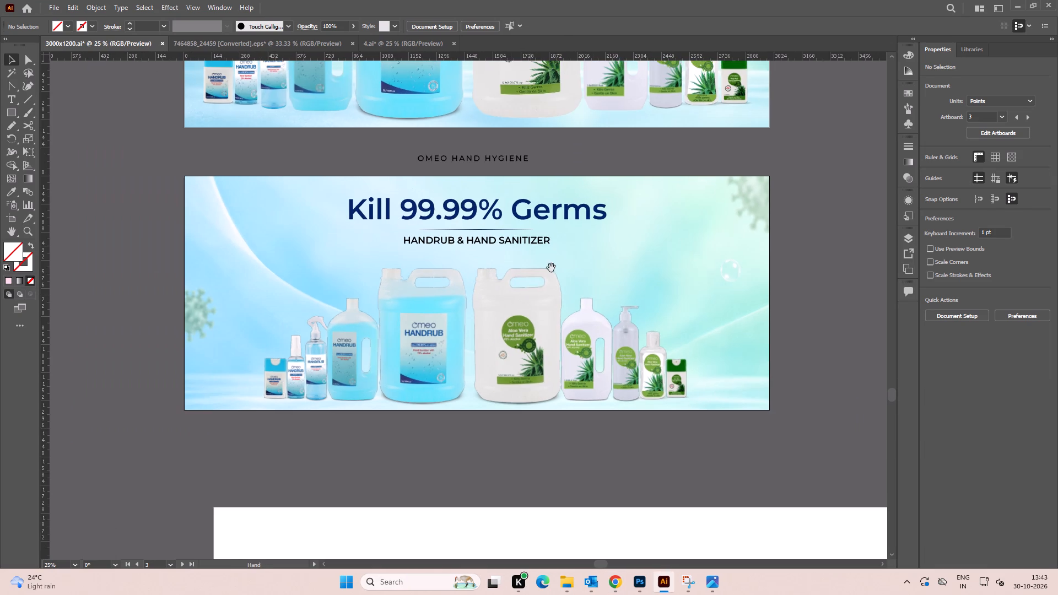
pyautogui.keyDown('alt'); pyautogui.scroll(-2, 674, 292); pyautogui.keyUp('alt')
pyautogui.press('space')
pyautogui.press('space')
pyautogui.press('space')
pyautogui.press('space')
pyautogui.press('space')
pyautogui.press('space')
pyautogui.press('space')
pyautogui.press('space')
pyautogui.press('space')
pyautogui.press('space')
pyautogui.press('space')
pyautogui.press('space')
pyautogui.press('space')
pyautogui.press('space')
pyautogui.press('space')
pyautogui.press('space')
pyautogui.press('space')
pyautogui.press('space')
pyautogui.press('space')
pyautogui.press('space')
pyautogui.moveTo(669, 295); pyautogui.dragTo(641, 303)
pyautogui.click(732, 288)
pyautogui.moveTo(719, 319); pyautogui.dragTo(719, 287)
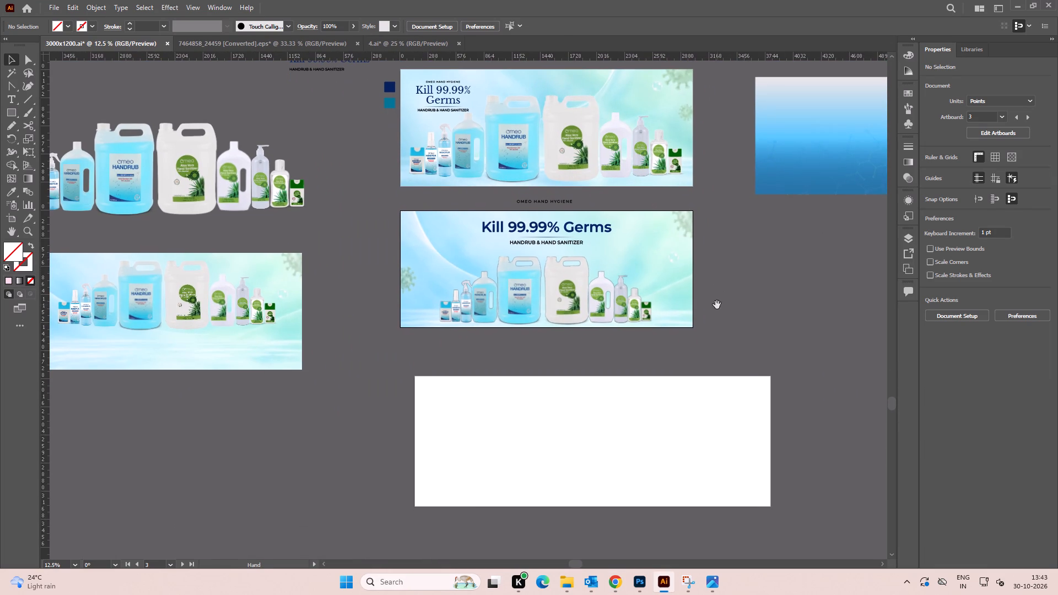
pyautogui.press('space')
pyautogui.press('space')
pyautogui.press('space')
pyautogui.press('space')
pyautogui.press('space')
pyautogui.press('space')
pyautogui.press('space')
pyautogui.press('space')
pyautogui.press('space')
pyautogui.press('space')
pyautogui.moveTo(644, 272); pyautogui.dragTo(640, 309)
pyautogui.click(741, 286)
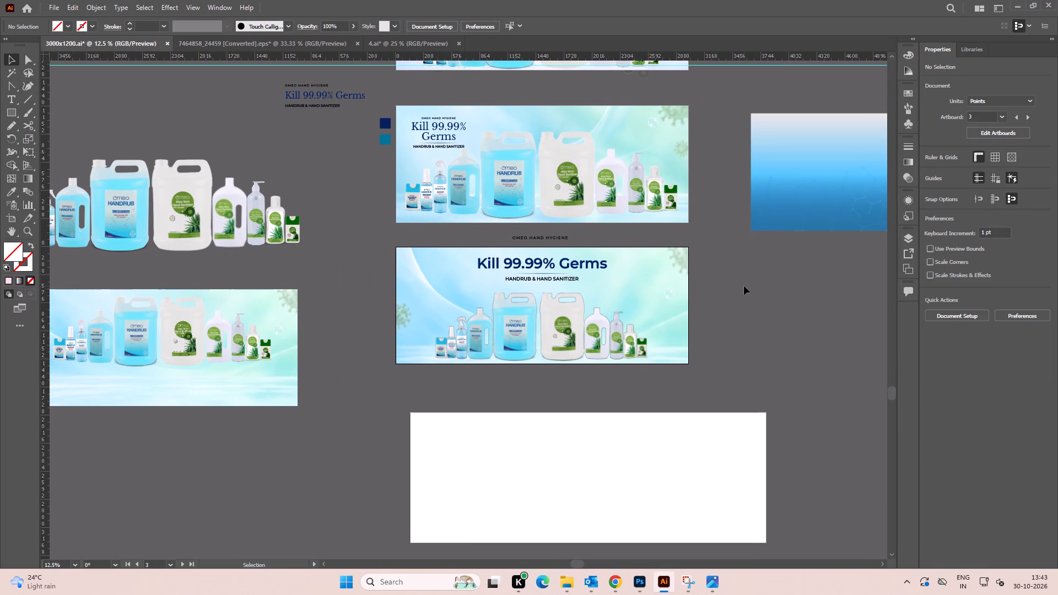
pyautogui.keyDown('alt'); pyautogui.scroll(-2, 744, 286); pyautogui.keyUp('alt')
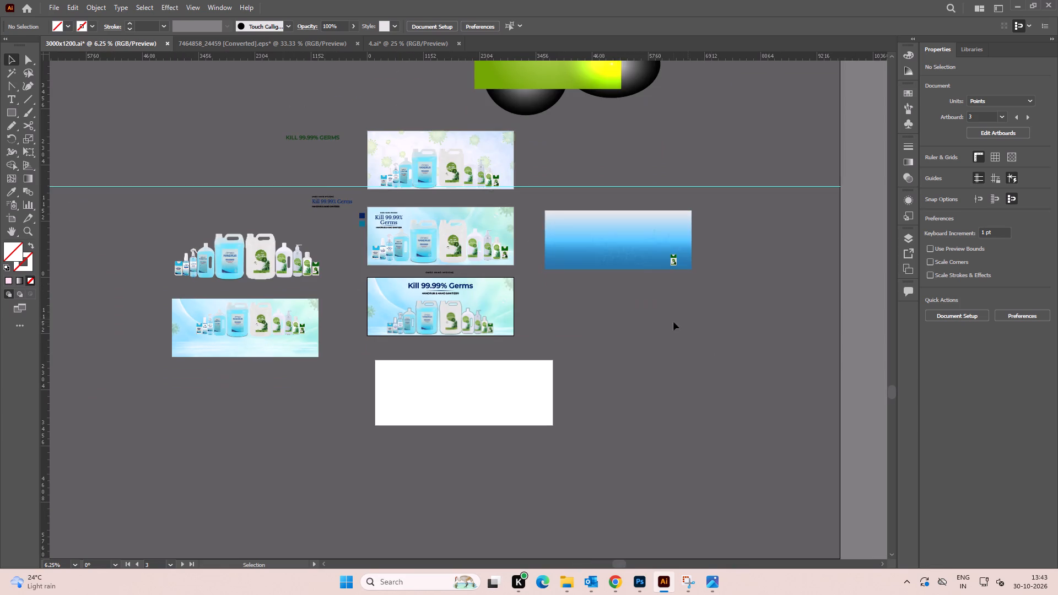
pyautogui.keyDown('alt'); pyautogui.scroll(3, 421, 322); pyautogui.keyUp('alt')
pyautogui.press('space')
pyautogui.click(383, 297)
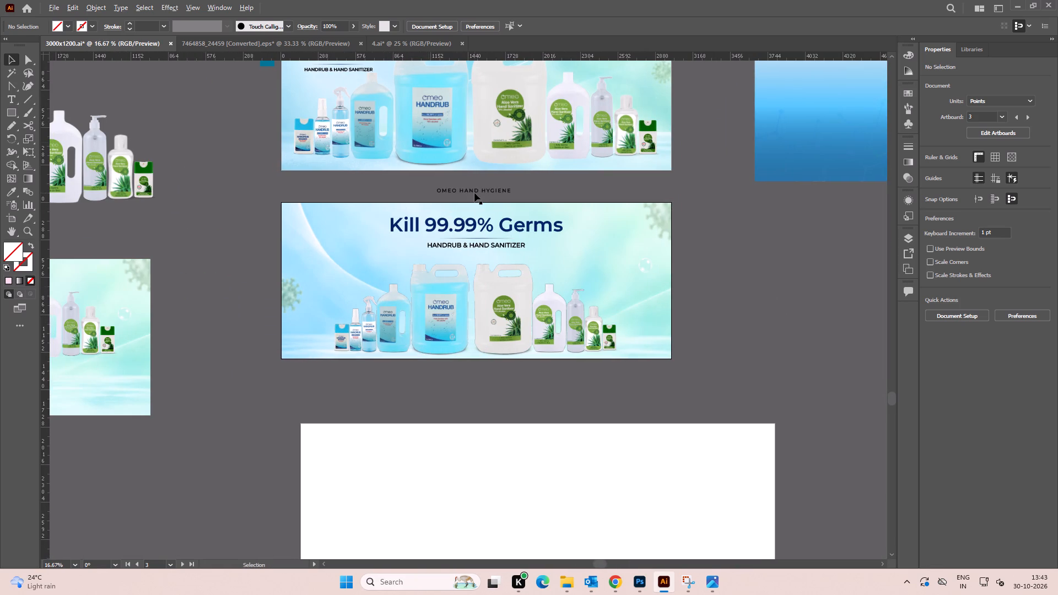
pyautogui.keyDown('alt'); pyautogui.scroll(-2, 475, 193); pyautogui.keyUp('alt')
pyautogui.press('space')
pyautogui.press('space')
pyautogui.press('space')
pyautogui.press('space')
pyautogui.press('space')
pyautogui.press('space')
pyautogui.moveTo(569, 228); pyautogui.dragTo(494, 223)
# Delete the small sanitizer-25ml.png bottle placed on the blue gradient background beside the banners.
pyautogui.click(660, 164)
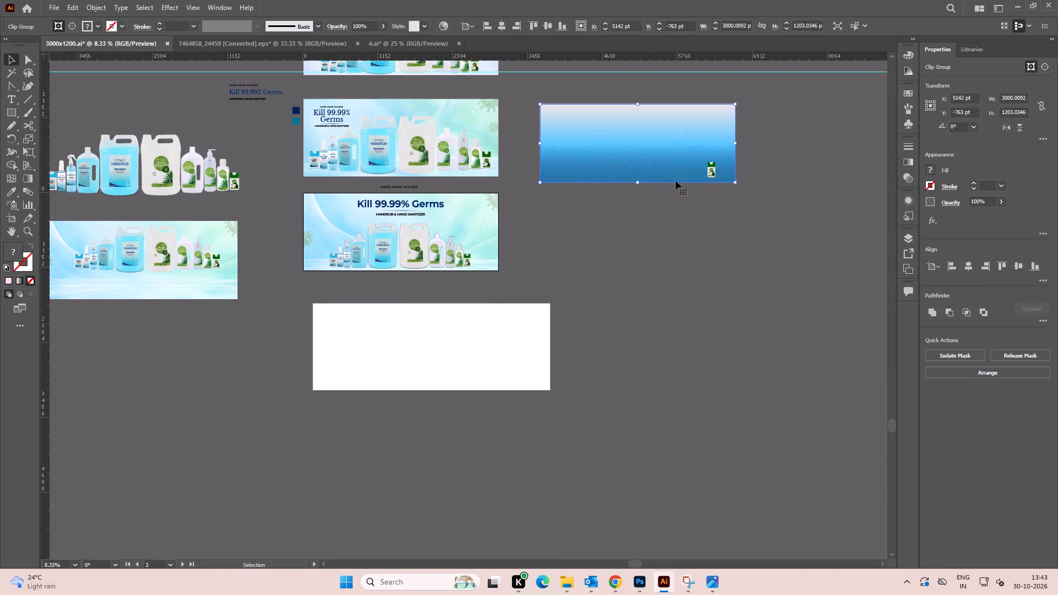
pyautogui.click(709, 172)
pyautogui.click(712, 215)
pyautogui.click(709, 166)
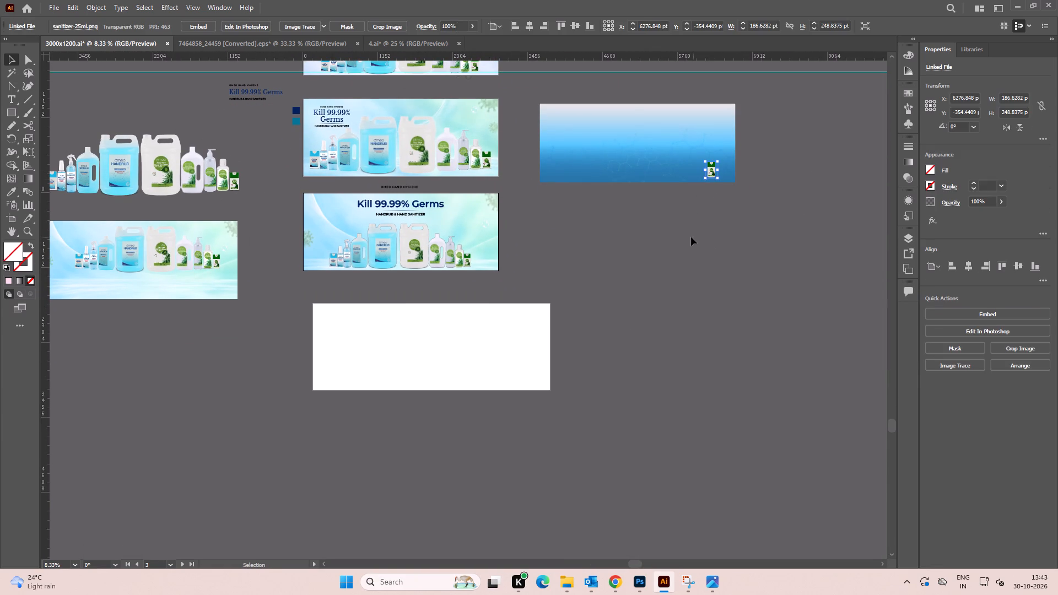
pyautogui.press('Delete')
pyautogui.click(630, 165)
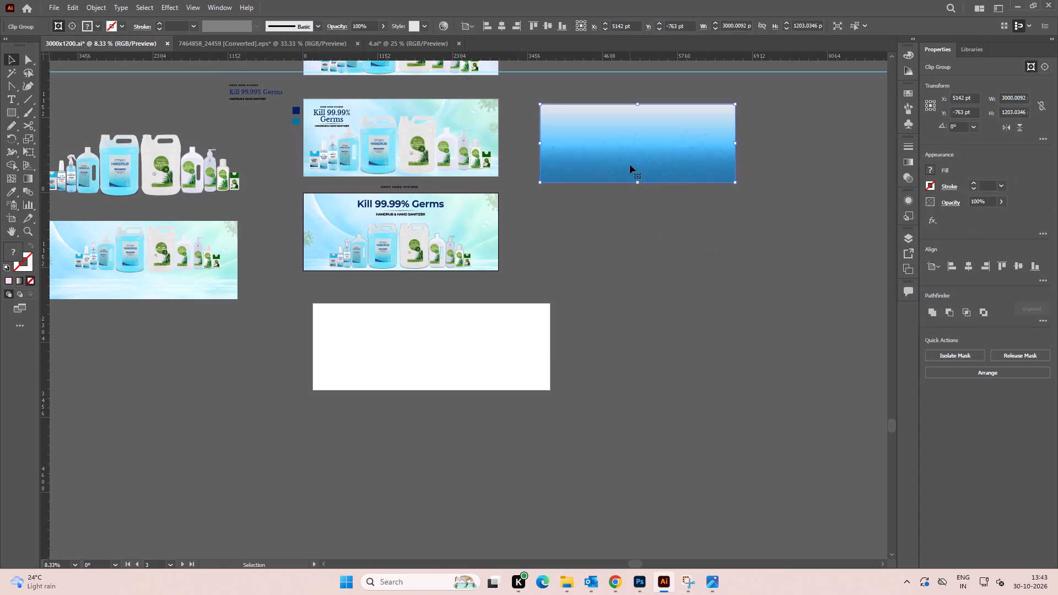
pyautogui.click(633, 237)
# Copy the hexagon molecule pattern from inside the blue clip group in the 7464858_24459 [Converted].eps document.
pyautogui.click(394, 47)
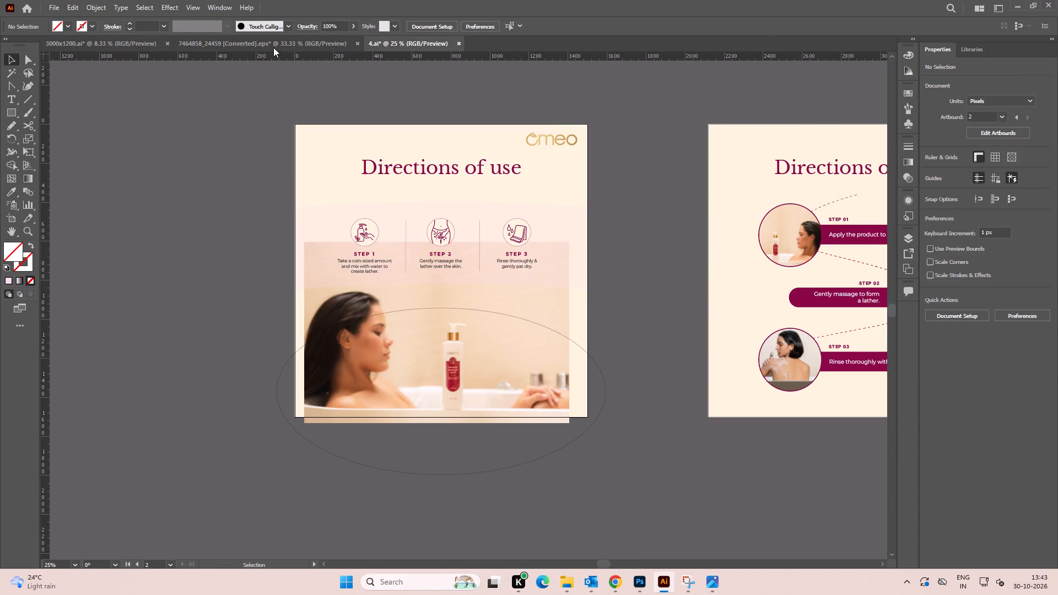
pyautogui.click(273, 46)
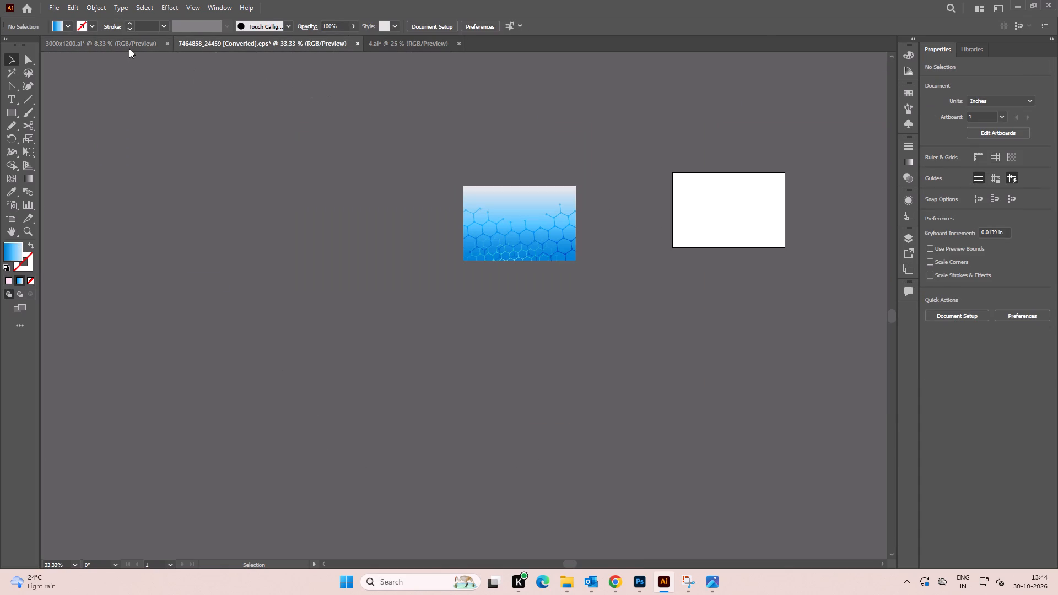
pyautogui.click(524, 240)
pyautogui.click(505, 253)
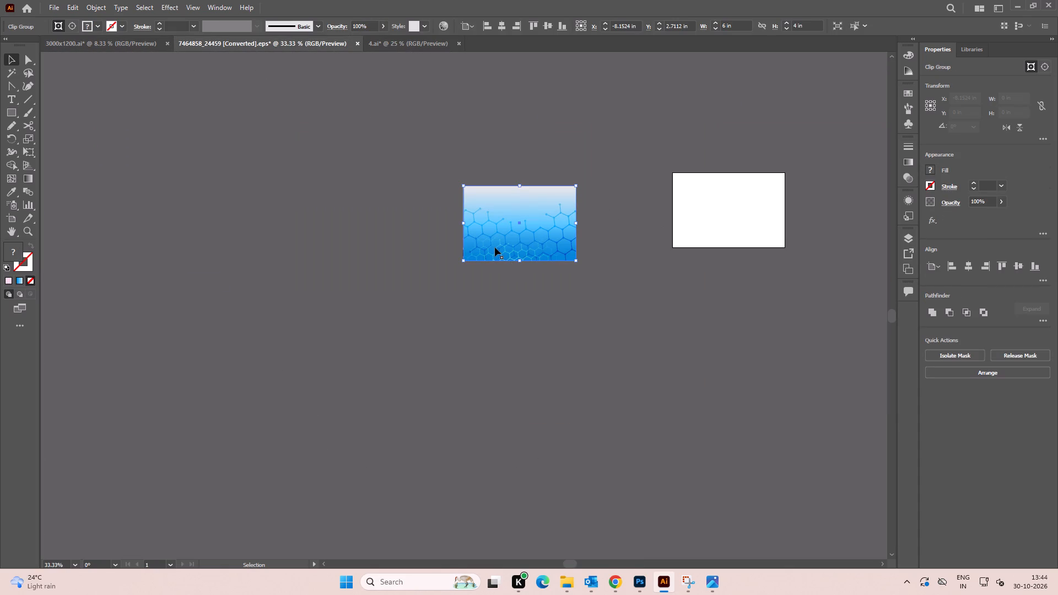
pyautogui.doubleClick(495, 247)
pyautogui.moveTo(495, 247); pyautogui.dragTo(479, 252)
pyautogui.hotkey('ctrl', 'z')
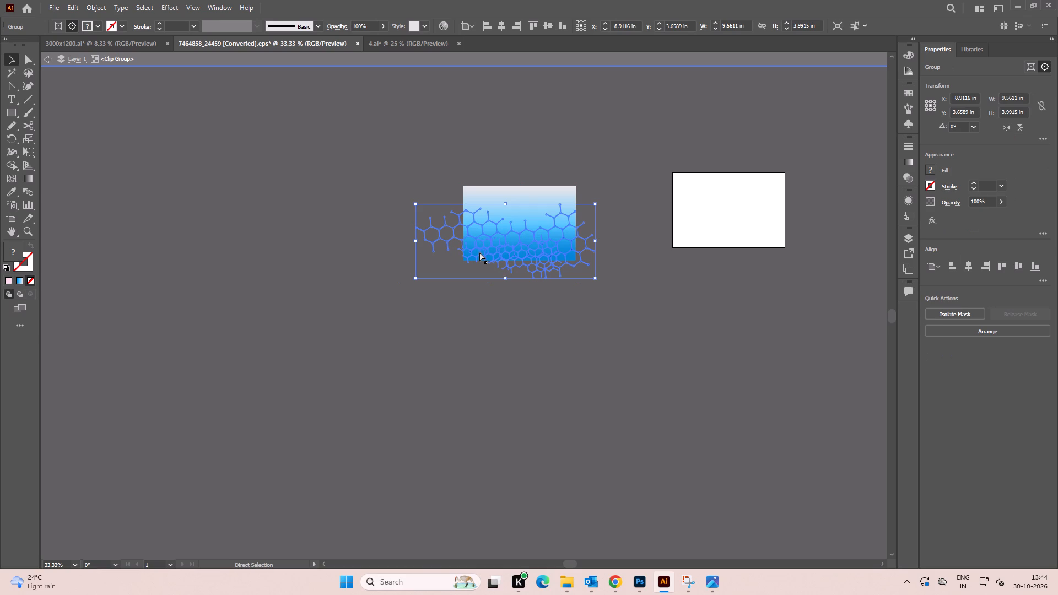
pyautogui.hotkey('ctrl', 'c')
pyautogui.hotkey('ctrl', 'c')
# Paste the hexagon pattern into 3000x1200.ai, enlarge it to about 2354 pt wide and place it over the blank artboard's top edge.
pyautogui.click(133, 44)
pyautogui.doubleClick(268, 191)
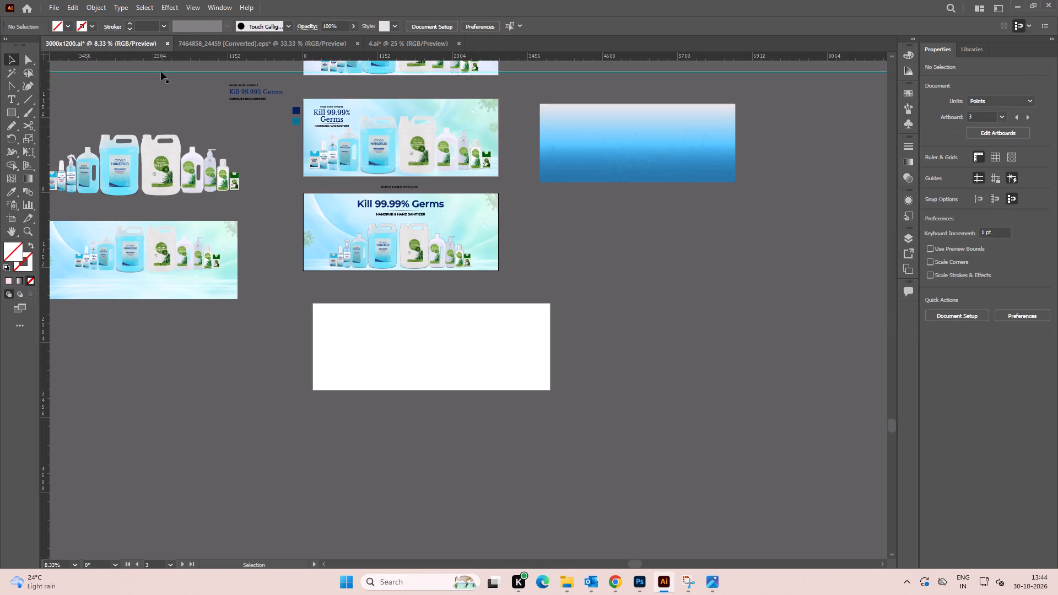
pyautogui.press('space')
pyautogui.moveTo(301, 296); pyautogui.dragTo(313, 250)
pyautogui.hotkey('ctrl', 'v')
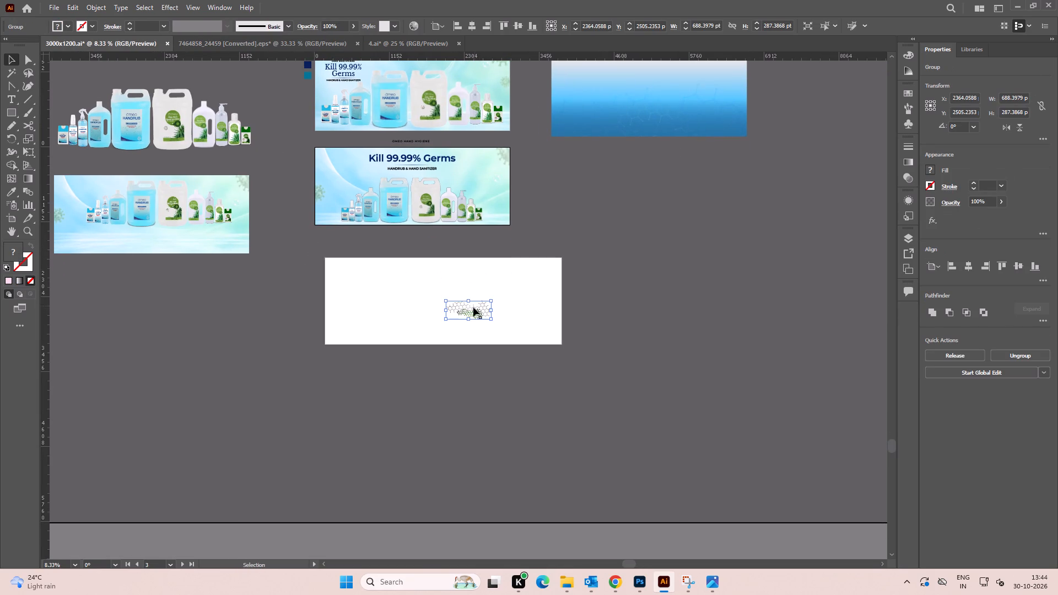
pyautogui.keyDown('alt'); pyautogui.keyDown('shift'); pyautogui.moveTo(491, 311); pyautogui.dragTo(545, 309); pyautogui.keyUp('shift'); pyautogui.keyUp('alt')
pyautogui.moveTo(497, 317); pyautogui.dragTo(439, 276)
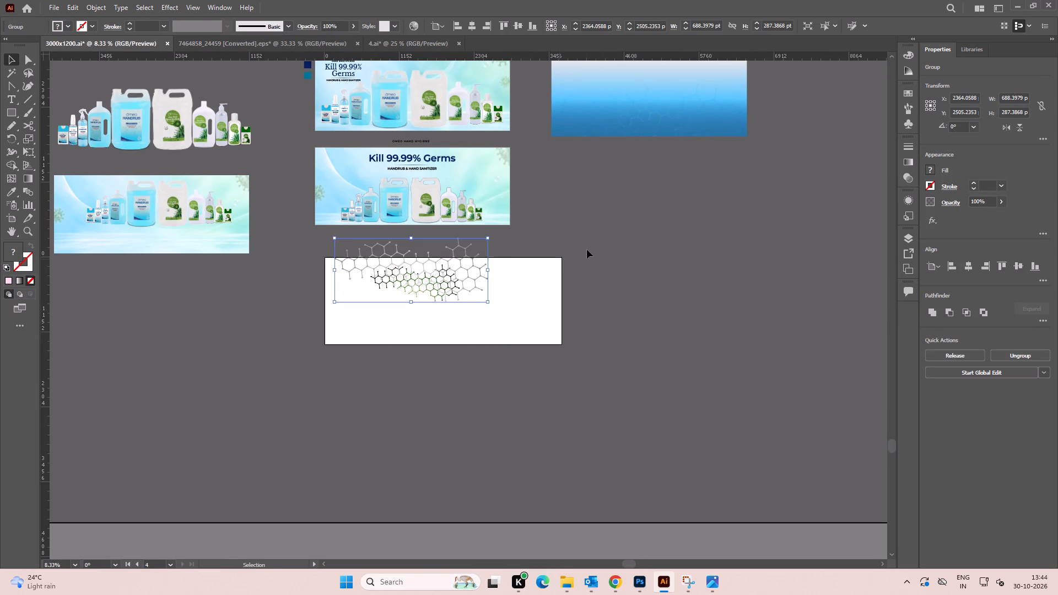
pyautogui.click(587, 250)
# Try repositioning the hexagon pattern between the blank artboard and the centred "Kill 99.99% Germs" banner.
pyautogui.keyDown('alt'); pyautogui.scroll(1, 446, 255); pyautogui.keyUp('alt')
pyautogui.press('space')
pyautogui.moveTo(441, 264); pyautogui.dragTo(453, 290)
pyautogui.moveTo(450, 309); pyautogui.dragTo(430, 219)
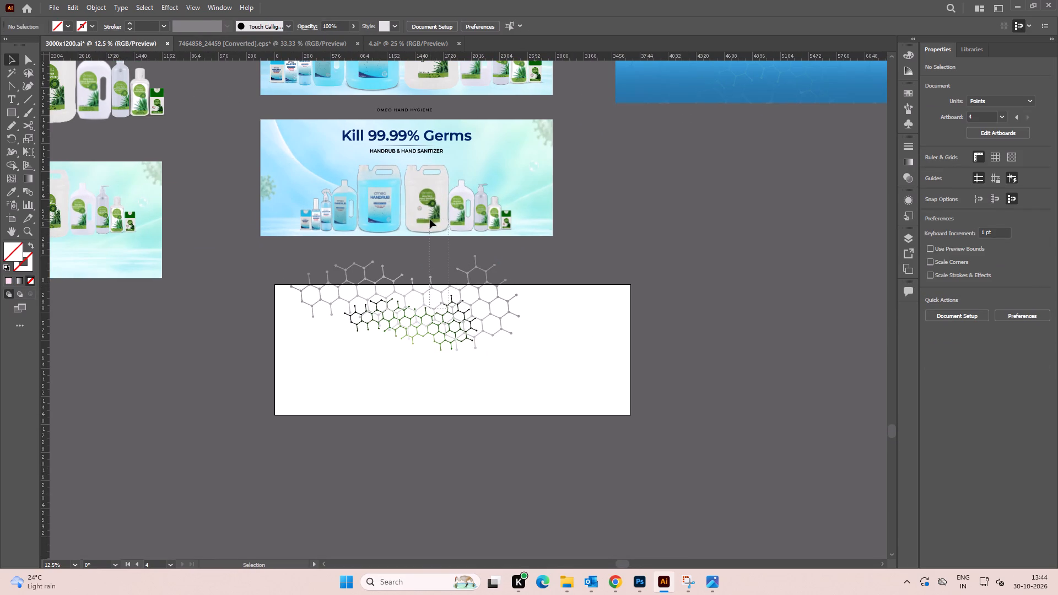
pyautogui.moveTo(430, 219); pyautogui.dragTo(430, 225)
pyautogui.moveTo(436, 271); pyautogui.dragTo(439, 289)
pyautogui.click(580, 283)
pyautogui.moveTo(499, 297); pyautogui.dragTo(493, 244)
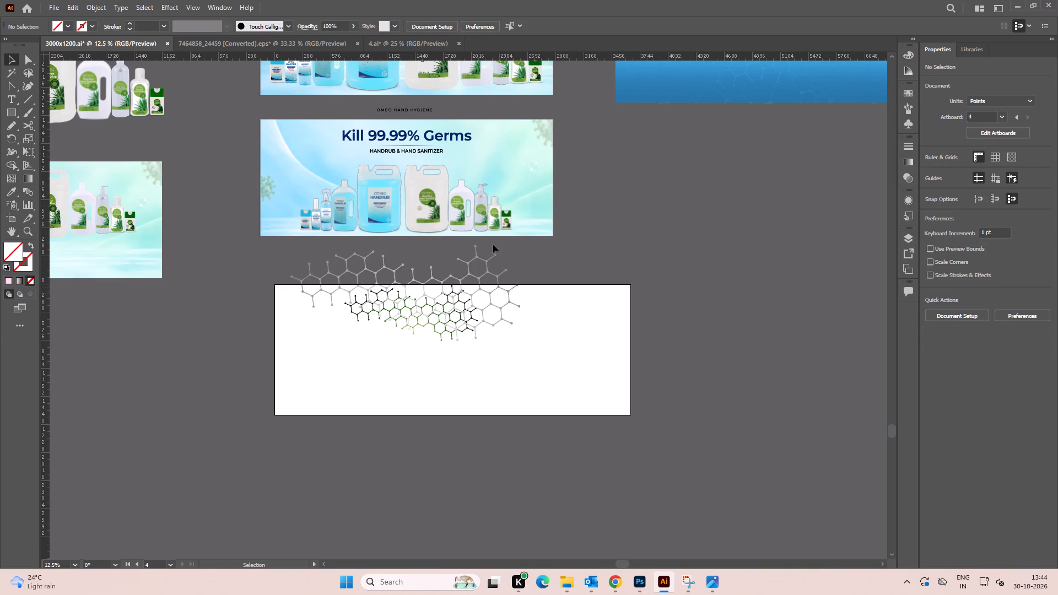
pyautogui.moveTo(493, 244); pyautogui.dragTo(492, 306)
# Bring the All-Size-sanitizer.png product image on the centred "Kill 99.99% Germs" banner to the front.
pyautogui.click(431, 217)
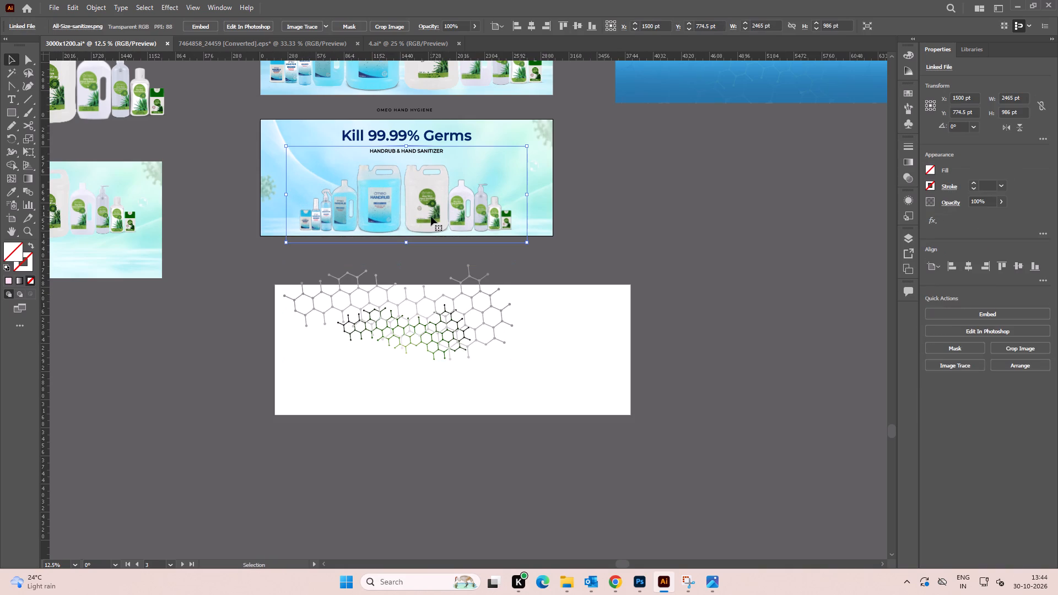
pyautogui.hotkey('ctrl', 'shift', ']')
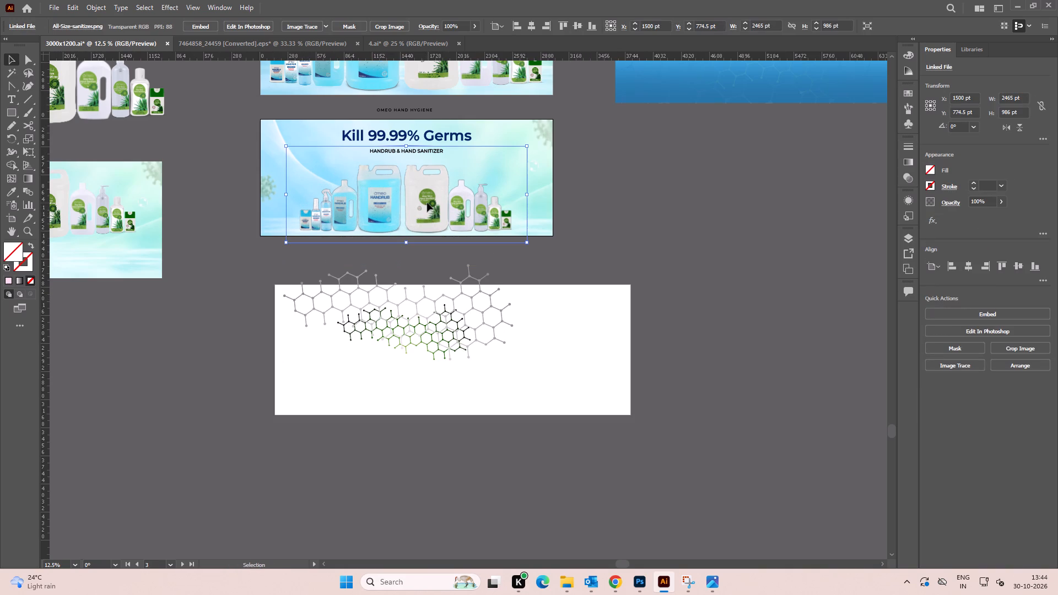
pyautogui.click(427, 203)
# Place the hexagon pattern behind the products on the centred "Kill 99.99% Germs" banner and enlarge it to about 2719 pt wide.
pyautogui.moveTo(456, 311); pyautogui.dragTo(450, 205)
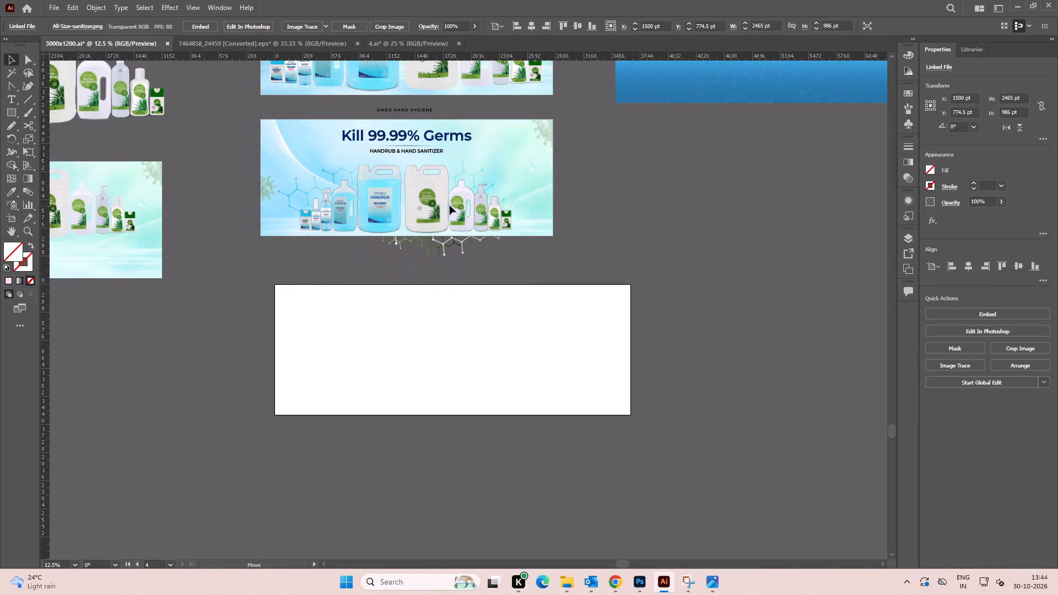
pyautogui.moveTo(450, 205); pyautogui.dragTo(450, 205)
pyautogui.keyDown('alt'); pyautogui.scroll(2, 393, 241); pyautogui.keyUp('alt')
pyautogui.keyDown('alt'); pyautogui.scroll(-2, 618, 167); pyautogui.keyUp('alt')
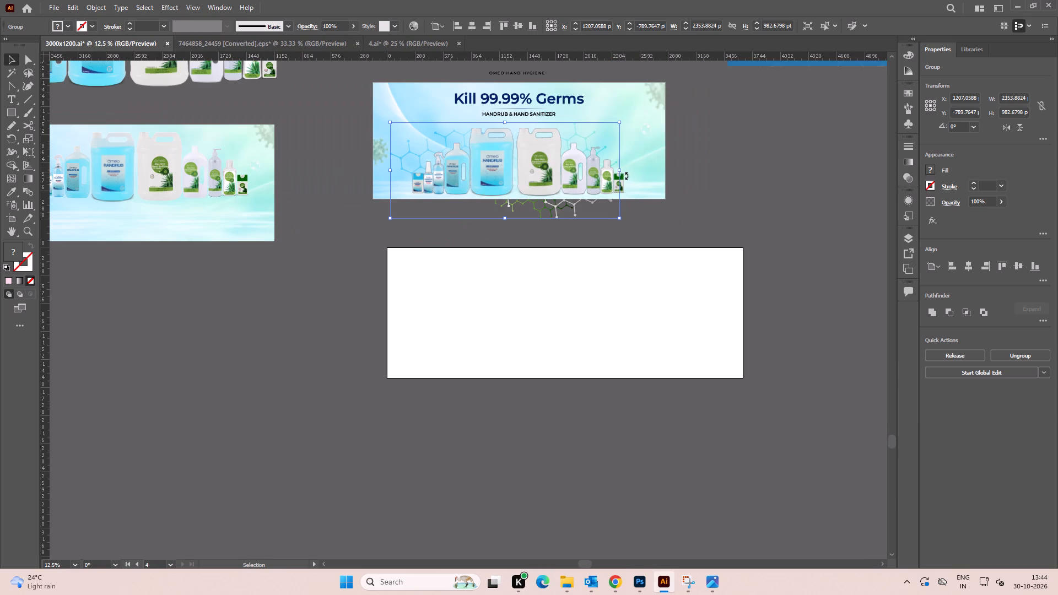
pyautogui.keyDown('shift'); pyautogui.moveTo(622, 172); pyautogui.dragTo(655, 174); pyautogui.keyUp('shift')
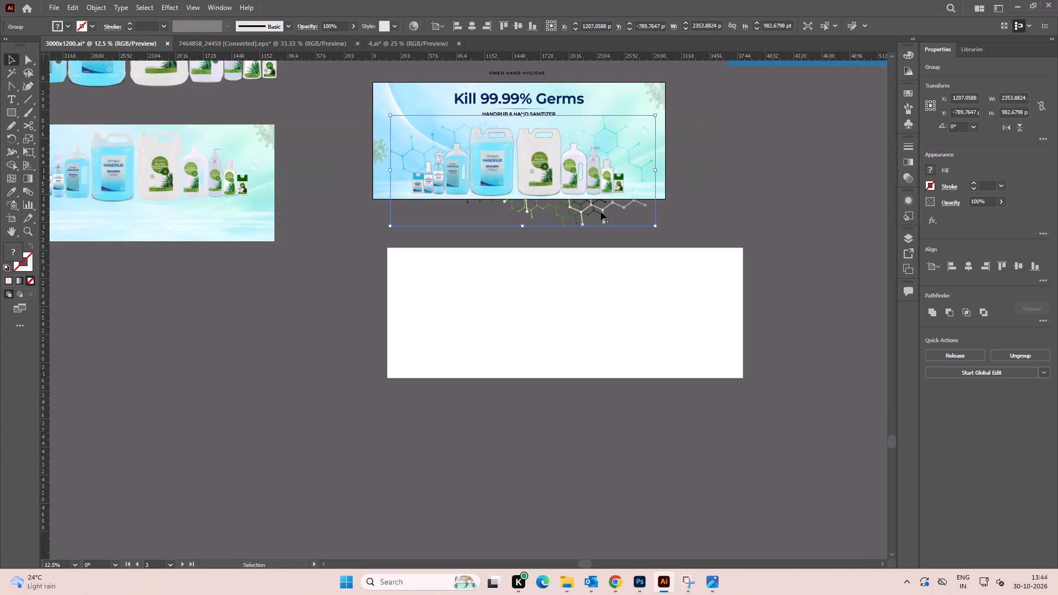
pyautogui.moveTo(600, 212); pyautogui.dragTo(596, 224)
# Move the hexagon pattern off the banner to the empty canvas below the blue gradient background.
pyautogui.press('space')
pyautogui.moveTo(741, 205); pyautogui.dragTo(573, 256)
pyautogui.moveTo(463, 264); pyautogui.dragTo(620, 202)
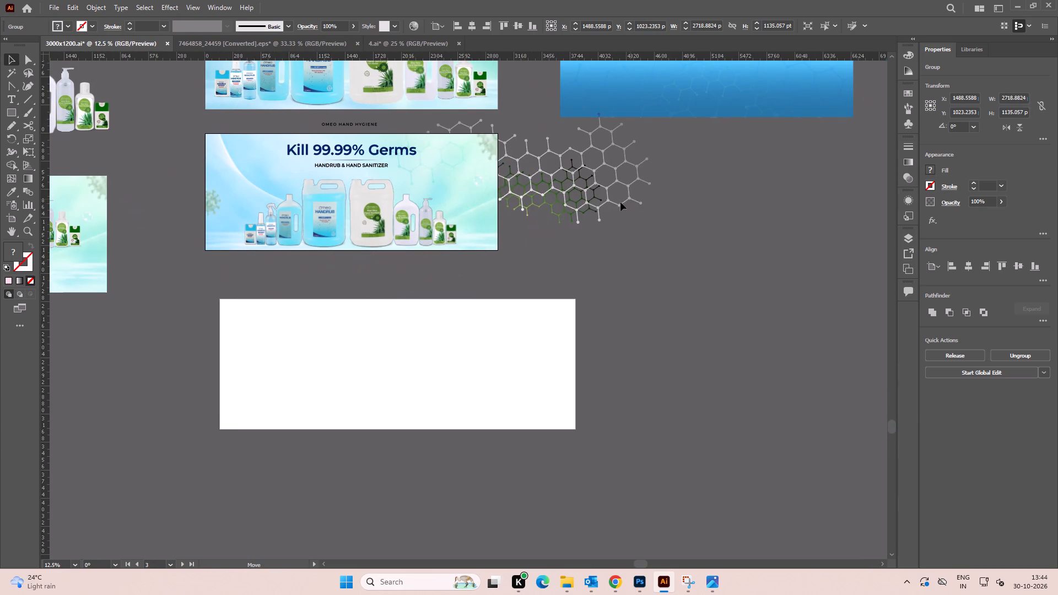
pyautogui.moveTo(620, 202); pyautogui.dragTo(432, 226)
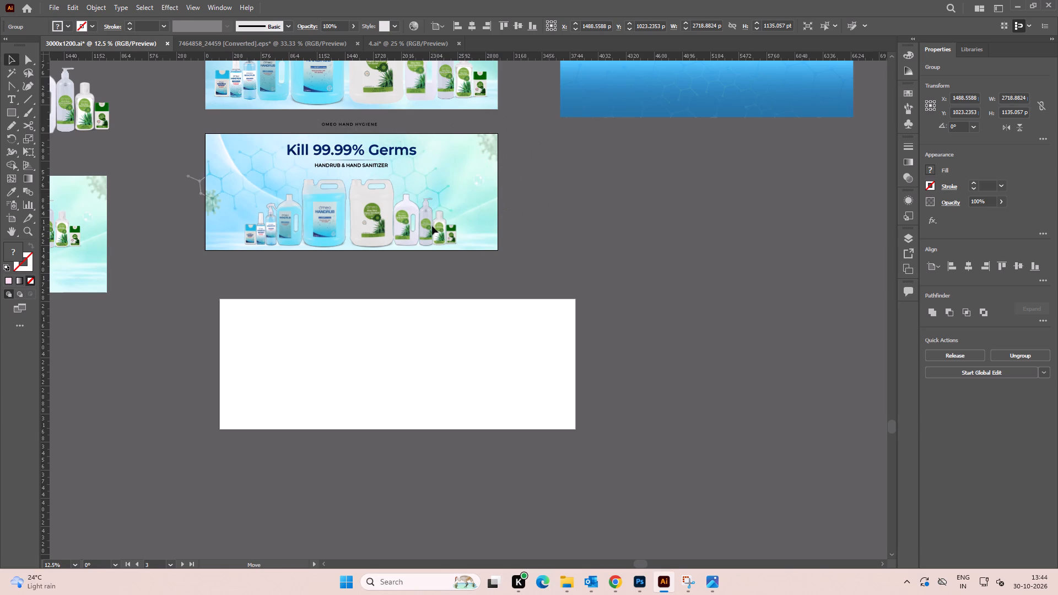
pyautogui.moveTo(432, 226); pyautogui.dragTo(768, 261)
pyautogui.press('space')
pyautogui.moveTo(667, 207); pyautogui.dragTo(645, 220)
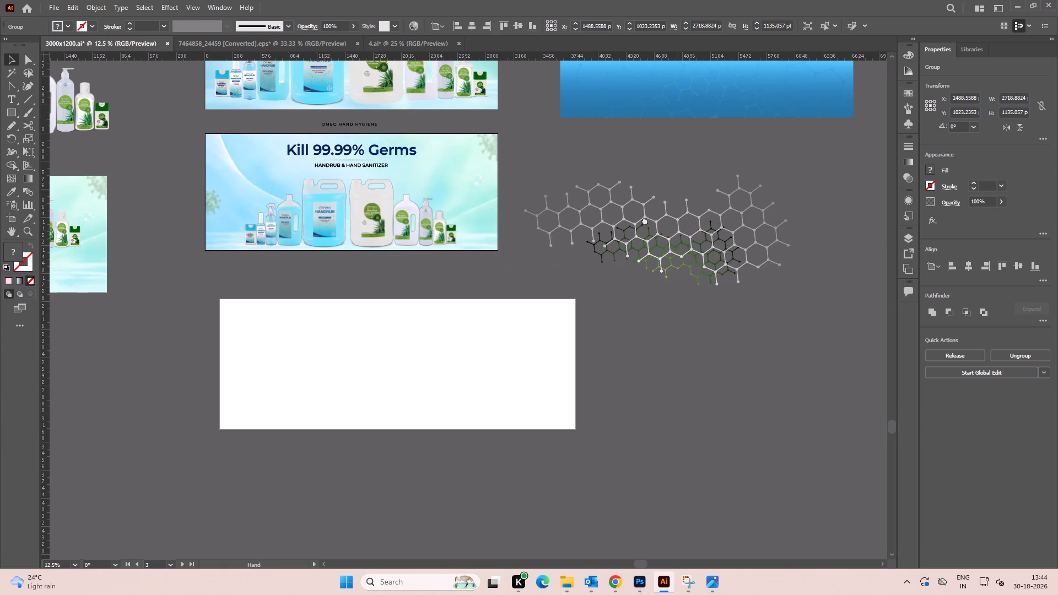
pyautogui.moveTo(645, 220); pyautogui.dragTo(499, 269)
pyautogui.moveTo(549, 290); pyautogui.dragTo(652, 286)
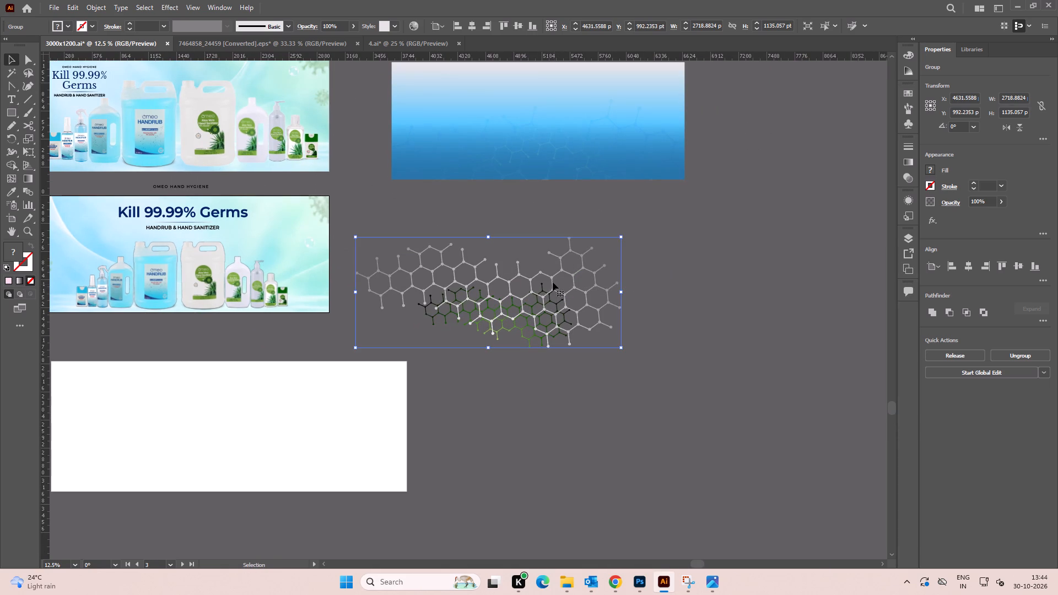
pyautogui.moveTo(551, 277); pyautogui.dragTo(694, 264)
pyautogui.click(461, 236)
# Copy the faint 15% opacity hexagon group from inside the blue gradient background's clip group.
pyautogui.click(485, 129)
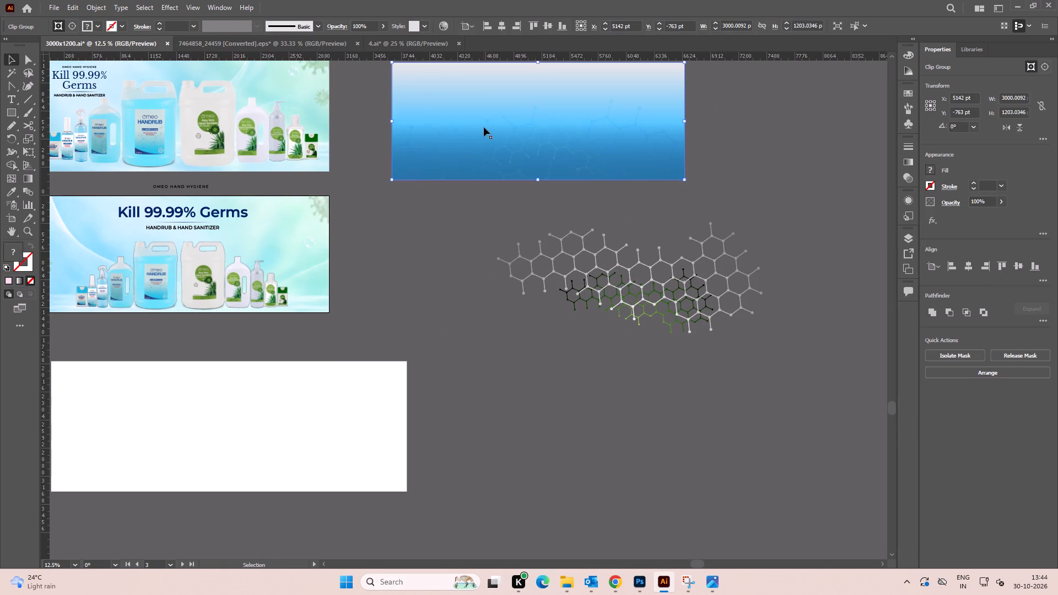
pyautogui.rightClick(484, 127)
pyautogui.click(464, 224)
pyautogui.doubleClick(493, 156)
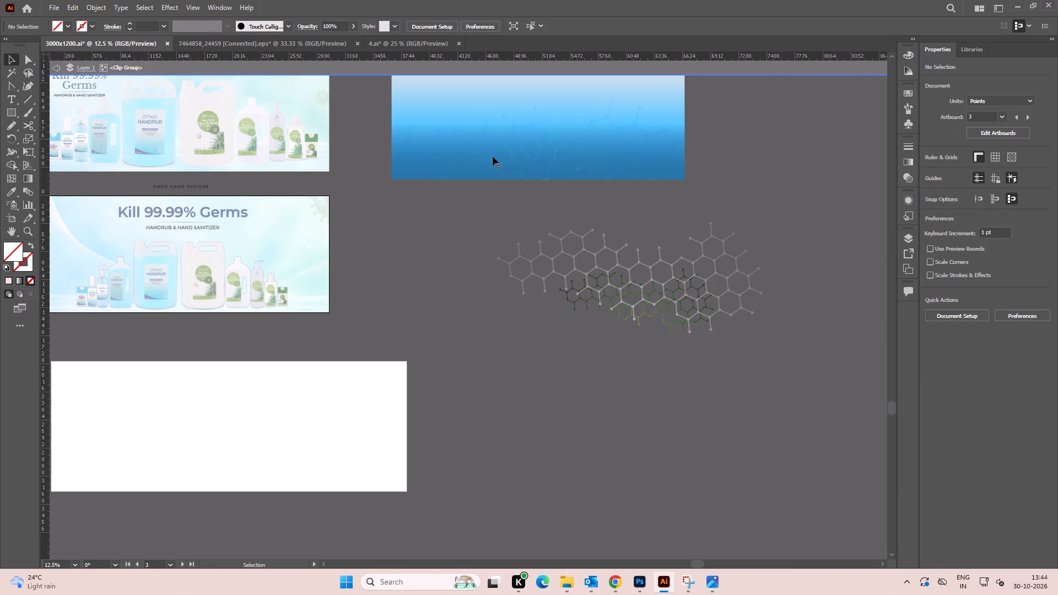
pyautogui.moveTo(510, 155); pyautogui.dragTo(515, 163)
pyautogui.hotkey('ctrl', 'z')
pyautogui.hotkey('ctrl', 'c')
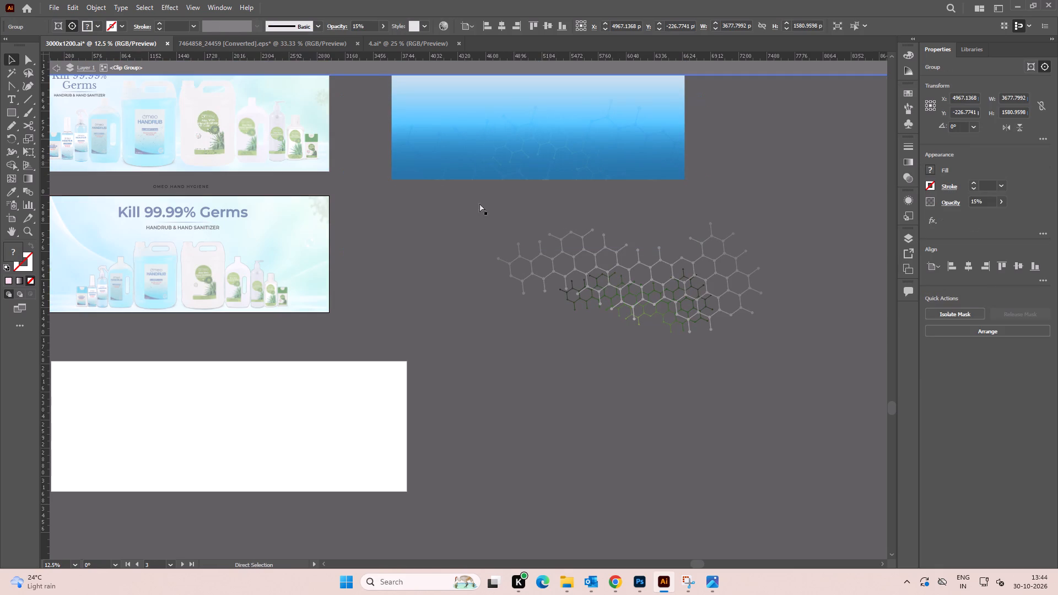
pyautogui.doubleClick(465, 235)
# Paste the faint hexagon group, place it across the centred "Kill 99.99% Germs" banner and bring it to the front.
pyautogui.press('space')
pyautogui.press('space')
pyautogui.press('space')
pyautogui.moveTo(393, 269); pyautogui.dragTo(627, 225)
pyautogui.doubleClick(602, 245)
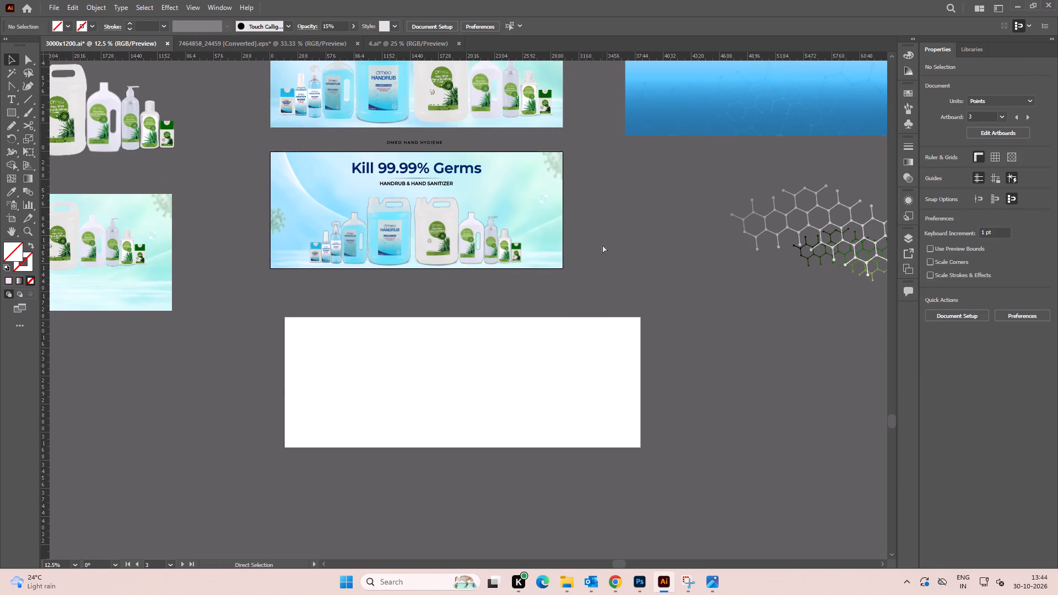
pyautogui.hotkey('ctrl', 'v')
pyautogui.moveTo(549, 311); pyautogui.dragTo(486, 238)
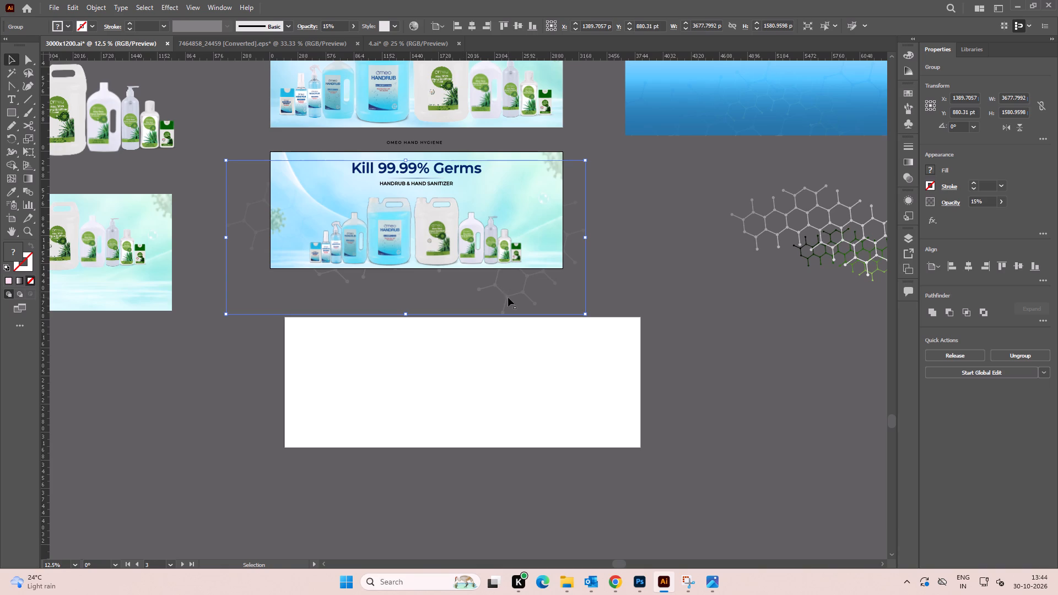
pyautogui.hotkey('ctrl', 'shift', ']')
pyautogui.click(677, 309)
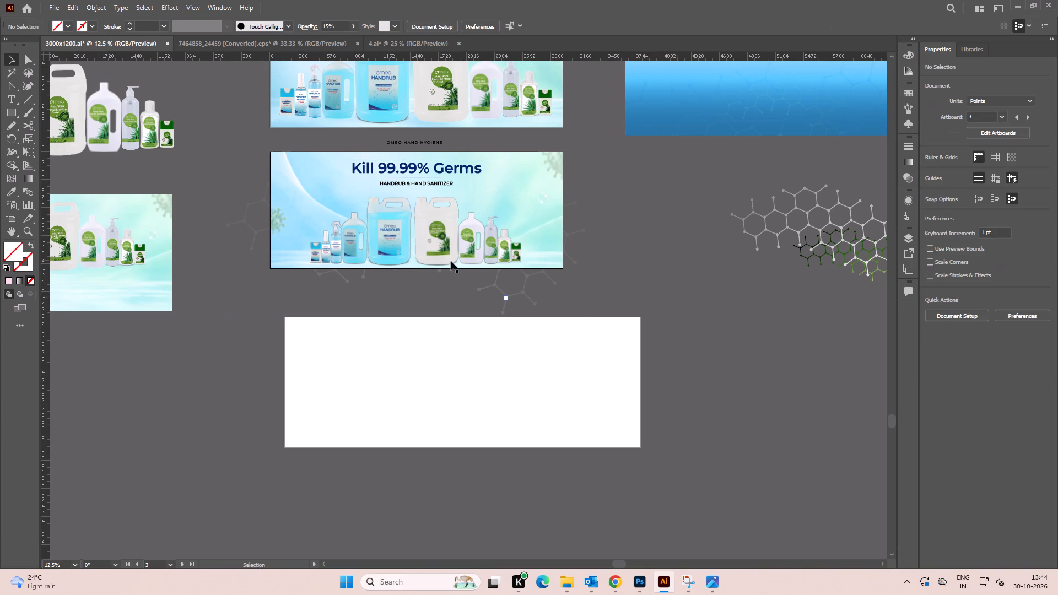
# Shift the faint hexagon group sideways so it extends past the banner's right edge, and bring it to the front.
pyautogui.click(523, 295)
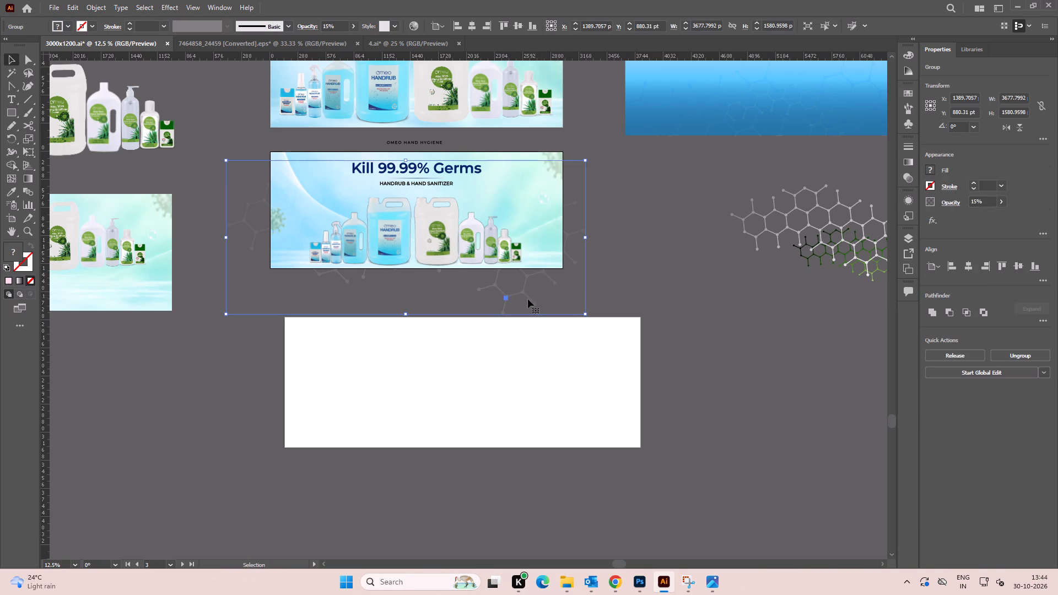
pyautogui.moveTo(521, 293); pyautogui.dragTo(637, 288)
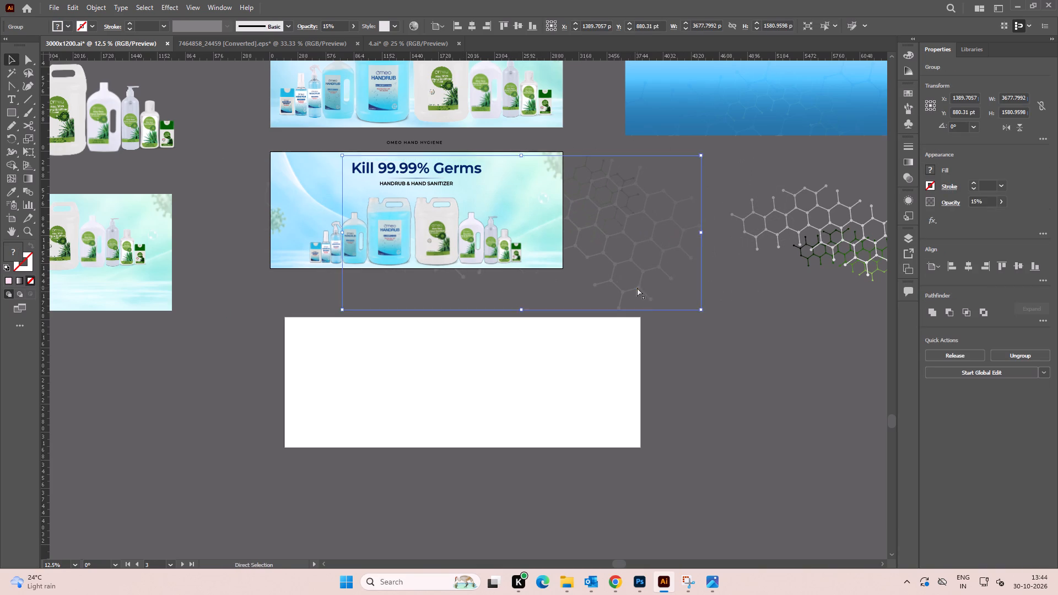
pyautogui.hotkey('ctrl', 'shift', ']')
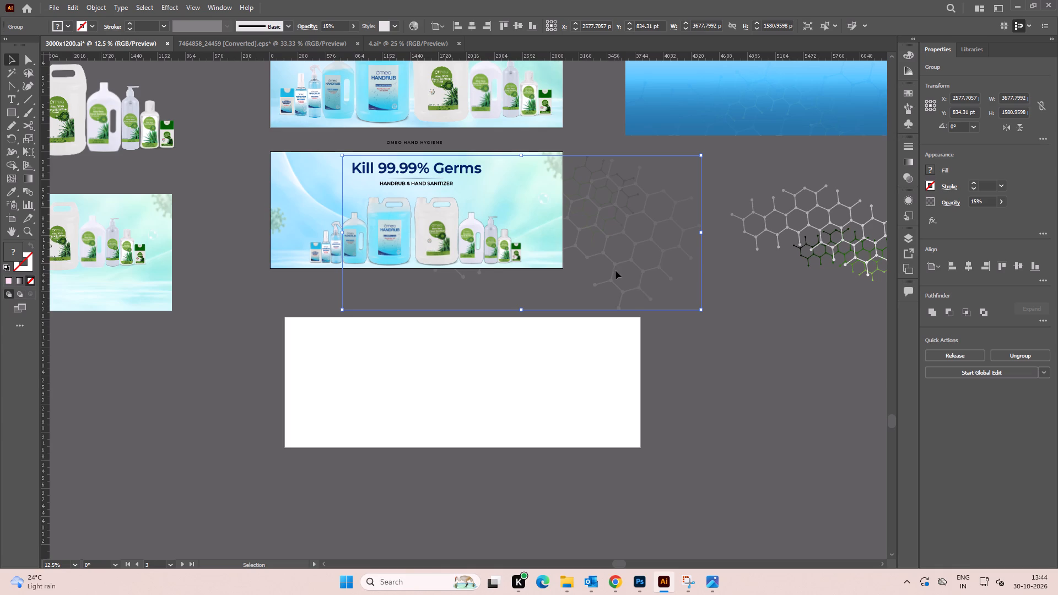
# Bring the faint hexagon group to the front and move it back over the "Kill 99.99% Germs" banner.
pyautogui.rightClick(616, 271)
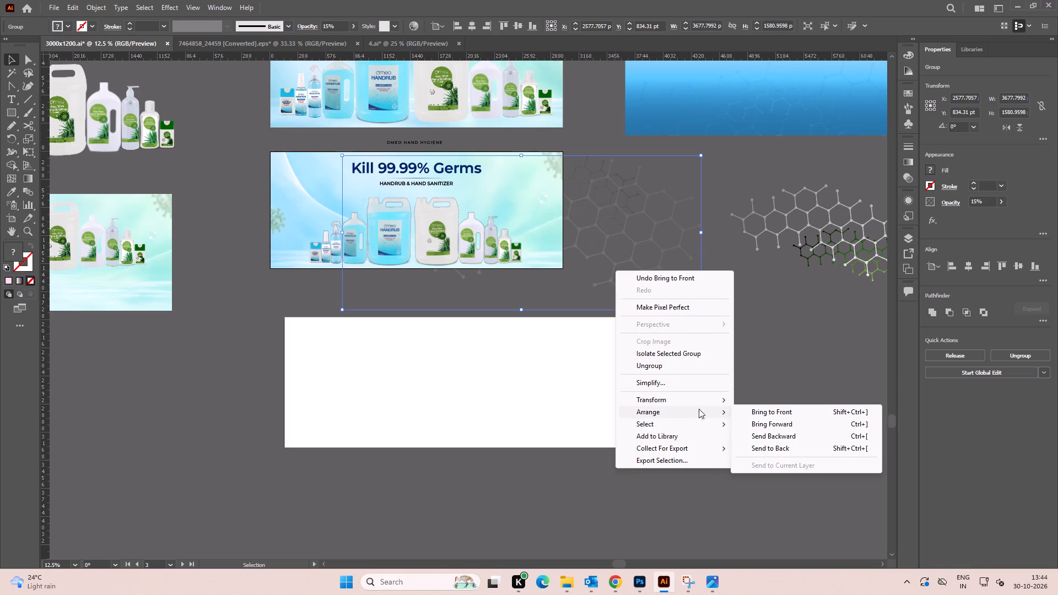
pyautogui.click(786, 414)
pyautogui.keyDown('alt'); pyautogui.scroll(3, 589, 237); pyautogui.keyUp('alt')
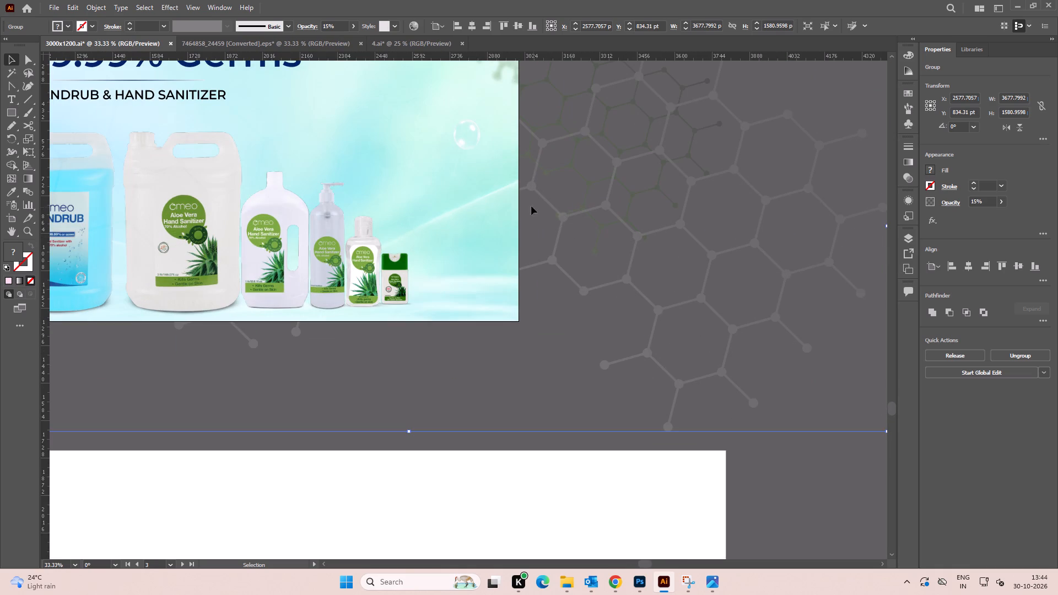
pyautogui.moveTo(562, 219); pyautogui.dragTo(325, 266)
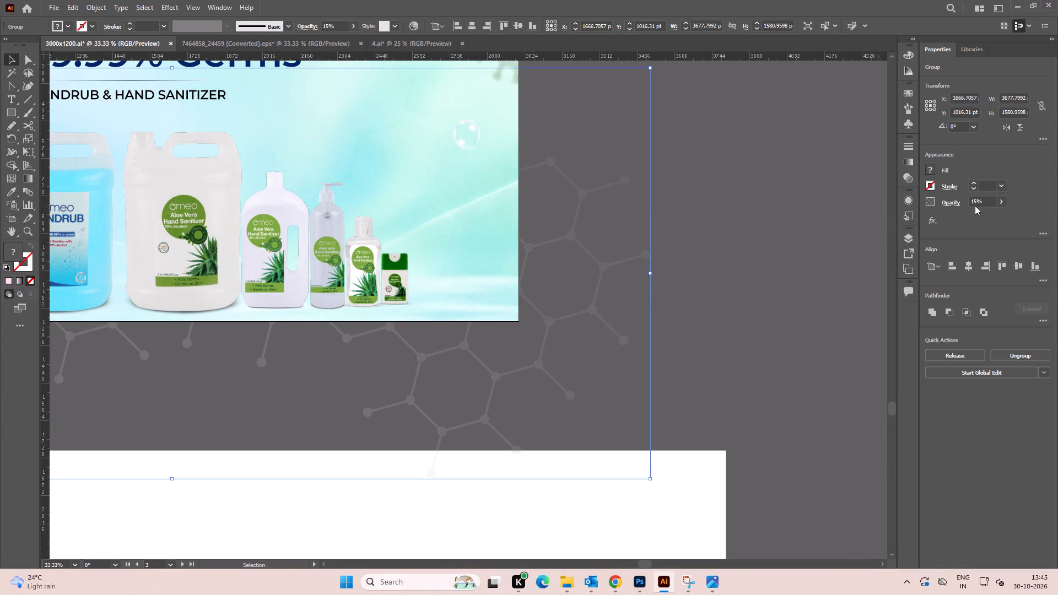
# Set the hexagon group's opacity to 100%.
pyautogui.click(1001, 202)
pyautogui.moveTo(967, 212); pyautogui.dragTo(1034, 209)
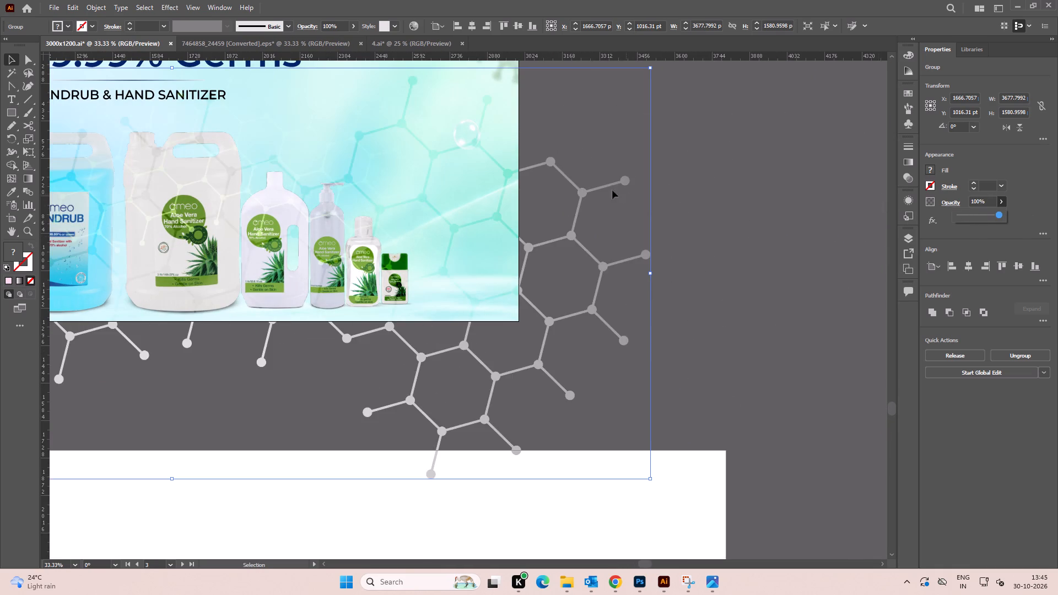
# Move the hexagon group clear of the banner's products and bring the product lineup image to the front.
pyautogui.keyDown('alt'); pyautogui.scroll(-4, 602, 186); pyautogui.keyUp('alt')
pyautogui.moveTo(591, 262); pyautogui.dragTo(667, 309)
pyautogui.click(463, 230)
pyautogui.hotkey('ctrl', 'shift', ']')
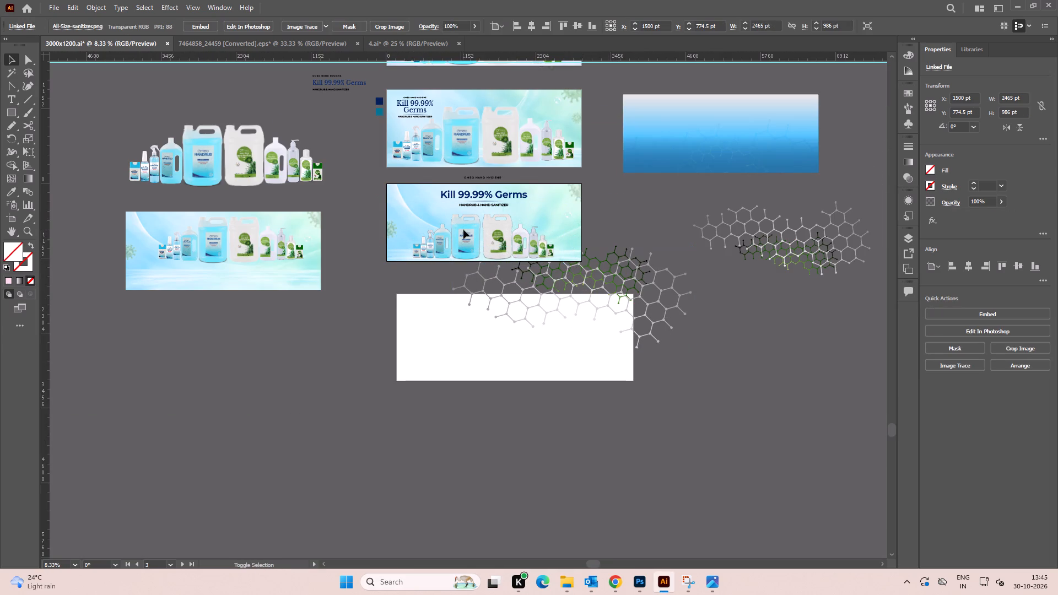
# Scale the hexagon group to about 2960 x 1273 pt and spread it across the banner's width behind the products.
pyautogui.moveTo(652, 284); pyautogui.dragTo(549, 247)
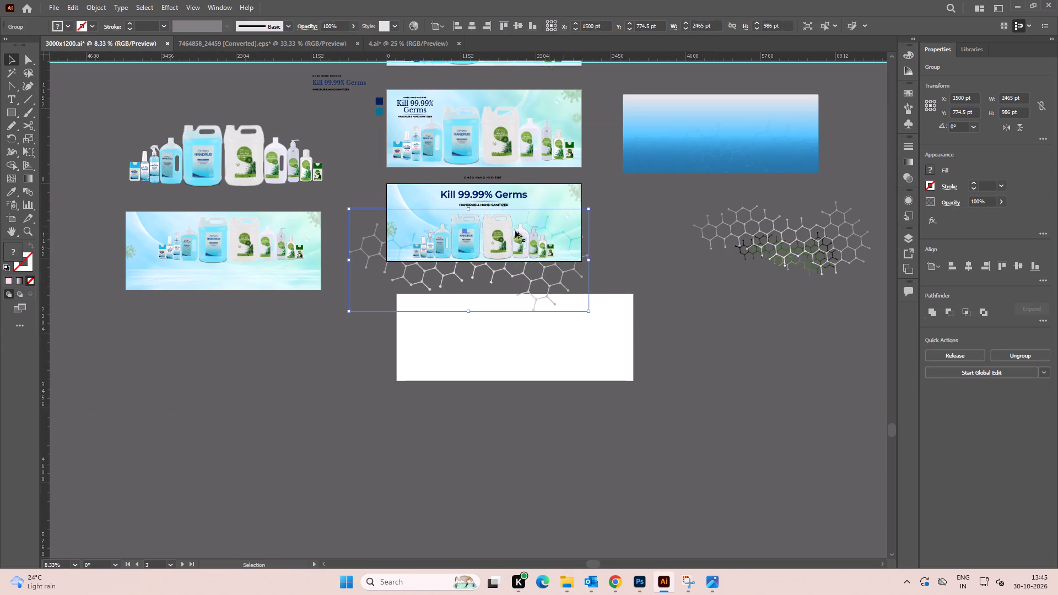
pyautogui.keyDown('alt'); pyautogui.scroll(2, 479, 213); pyautogui.keyUp('alt')
pyautogui.keyDown('shift'); pyautogui.moveTo(458, 203); pyautogui.dragTo(458, 228); pyautogui.keyUp('shift')
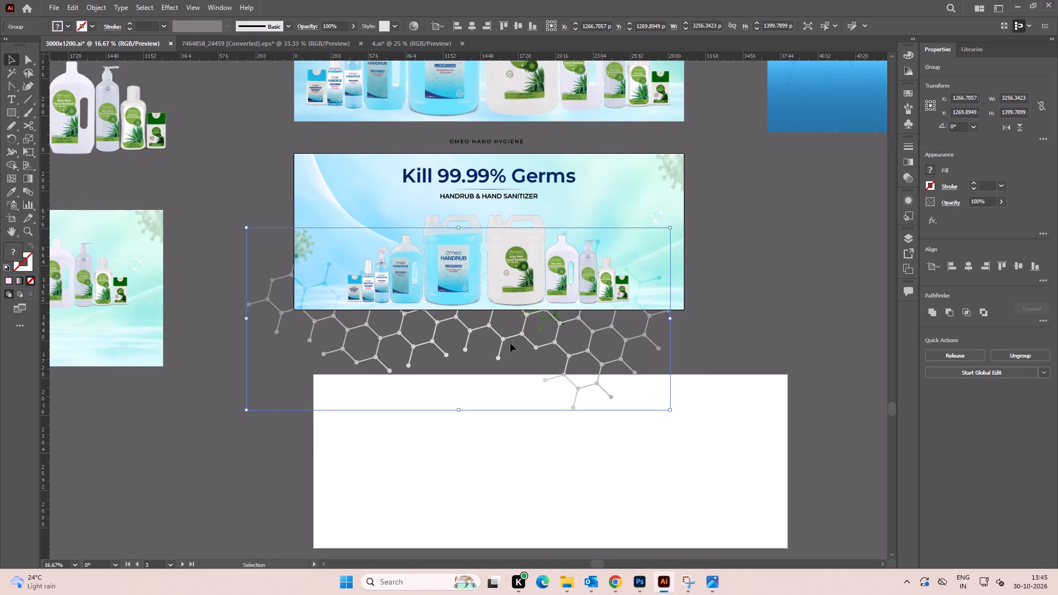
pyautogui.moveTo(520, 336); pyautogui.dragTo(542, 290)
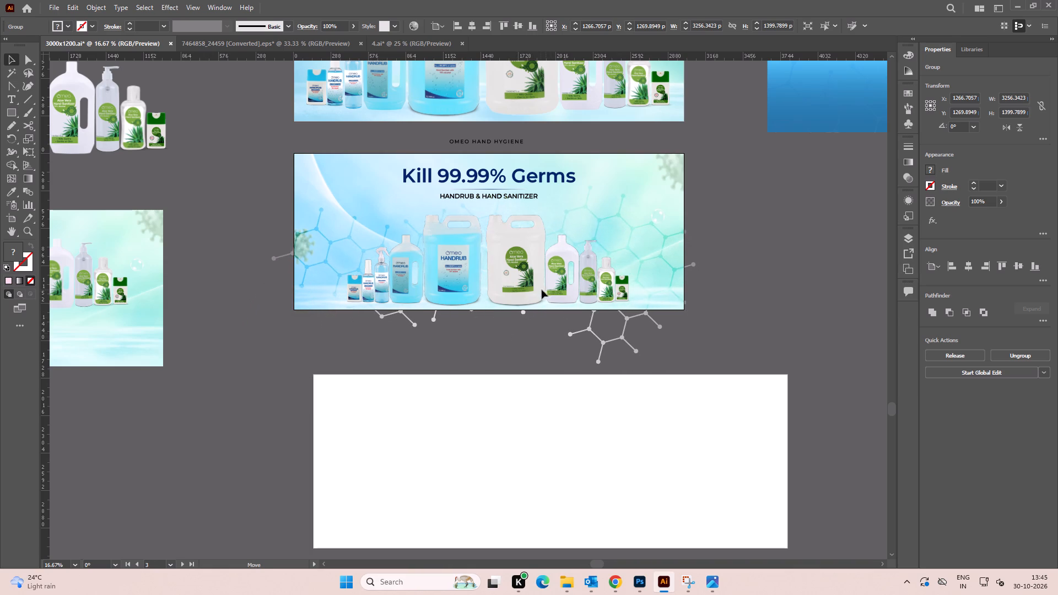
pyautogui.moveTo(542, 290); pyautogui.dragTo(543, 289)
pyautogui.keyDown('shift'); pyautogui.moveTo(481, 181); pyautogui.dragTo(482, 212); pyautogui.keyUp('shift')
pyautogui.moveTo(618, 321); pyautogui.dragTo(661, 295)
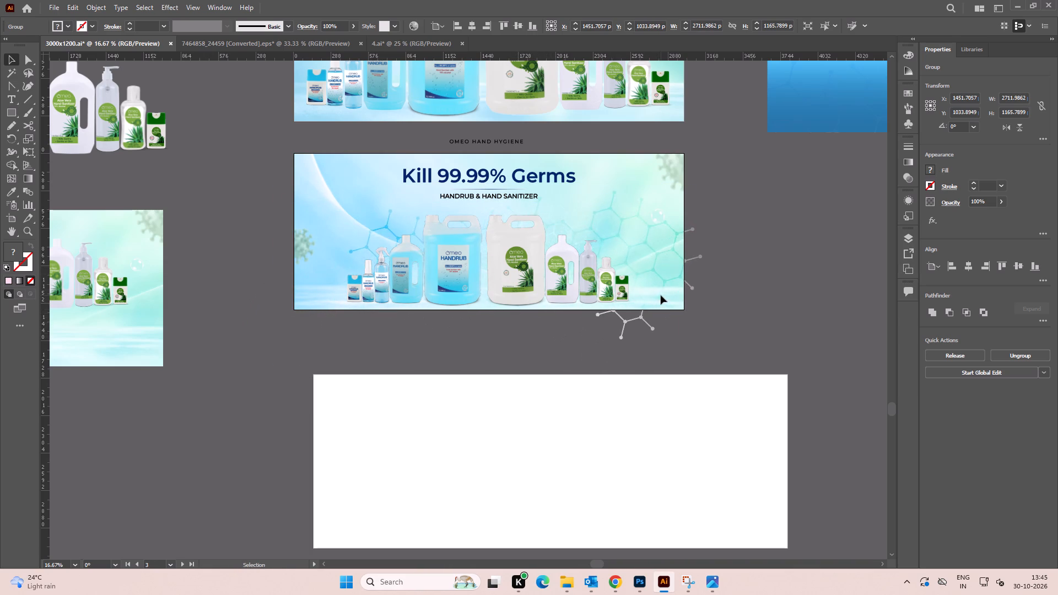
pyautogui.moveTo(661, 295); pyautogui.dragTo(622, 303)
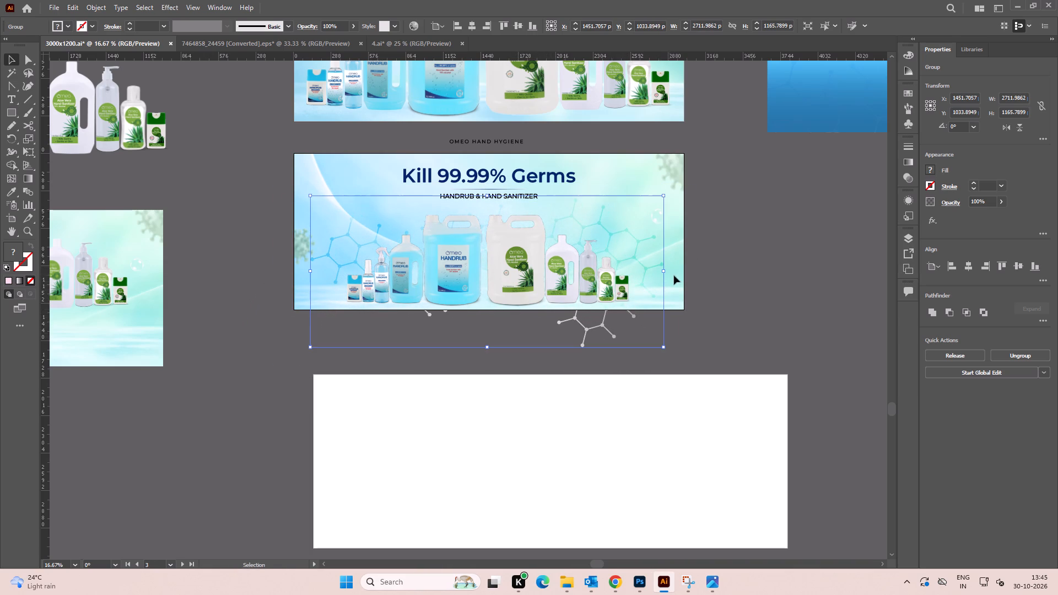
pyautogui.keyDown('shift'); pyautogui.moveTo(664, 273); pyautogui.dragTo(692, 273); pyautogui.keyUp('shift')
pyautogui.moveTo(672, 269); pyautogui.dragTo(662, 275)
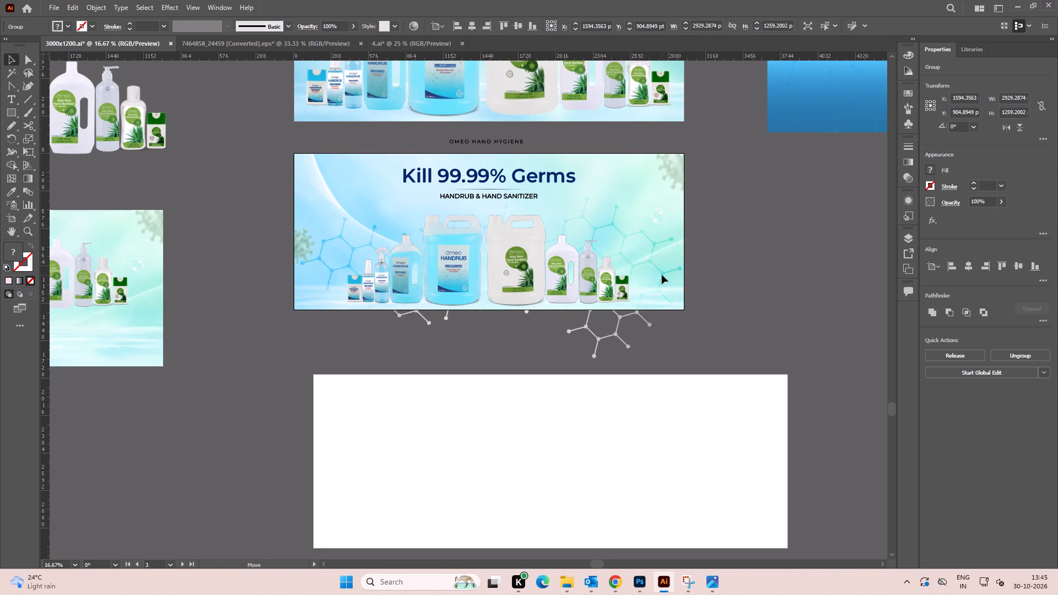
pyautogui.moveTo(662, 275); pyautogui.dragTo(661, 277)
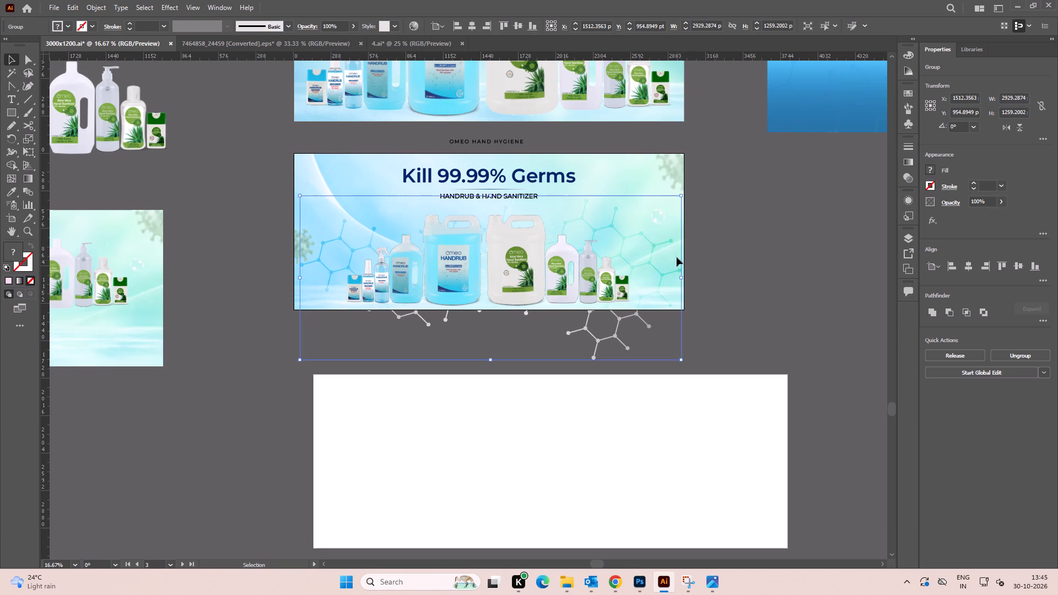
pyautogui.keyDown('shift'); pyautogui.moveTo(680, 277); pyautogui.dragTo(685, 277); pyautogui.keyUp('shift')
# Move the scaled hexagon group off the banner to the empty canvas below the other hexagon pattern.
pyautogui.keyDown('alt'); pyautogui.scroll(2, 606, 323); pyautogui.keyUp('alt')
pyautogui.press('space')
pyautogui.moveTo(608, 316); pyautogui.dragTo(623, 333)
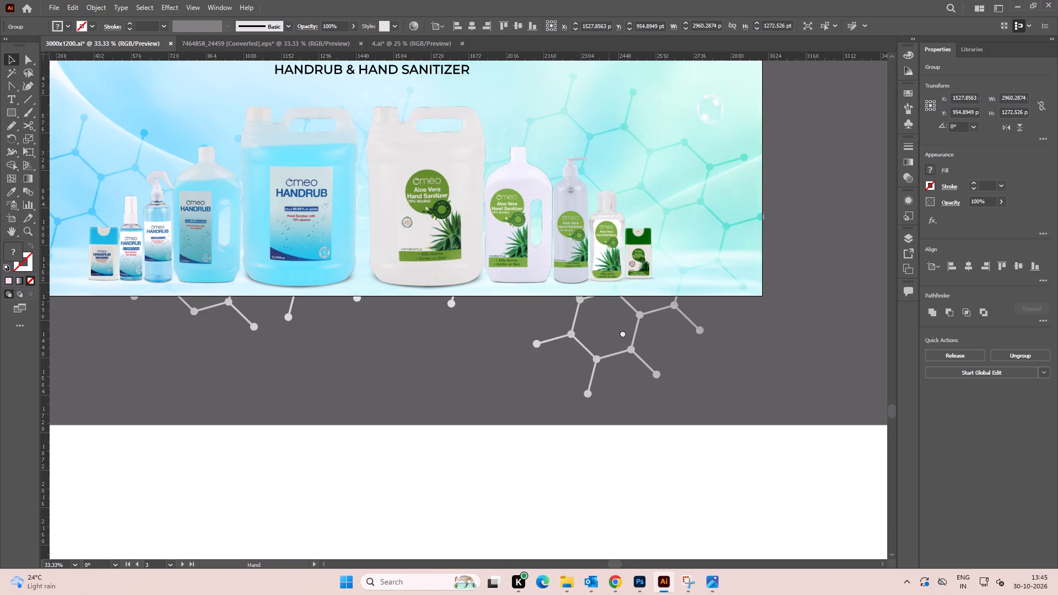
pyautogui.moveTo(623, 333); pyautogui.dragTo(648, 349)
pyautogui.keyDown('alt'); pyautogui.scroll(-4, 674, 351); pyautogui.keyUp('alt')
pyautogui.press('space')
pyautogui.moveTo(684, 348); pyautogui.dragTo(500, 317)
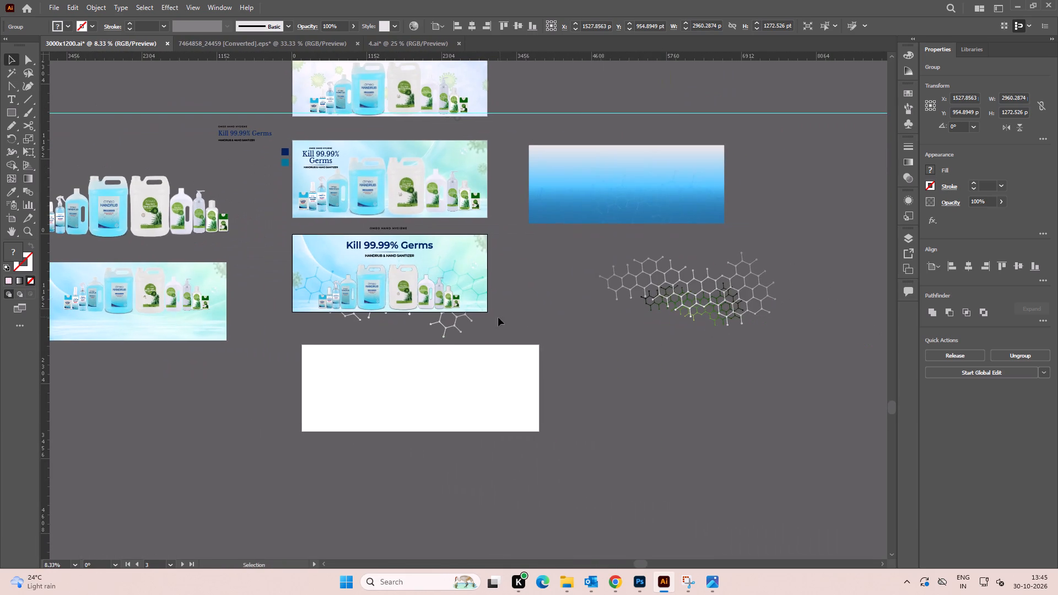
pyautogui.moveTo(457, 317); pyautogui.dragTo(770, 391)
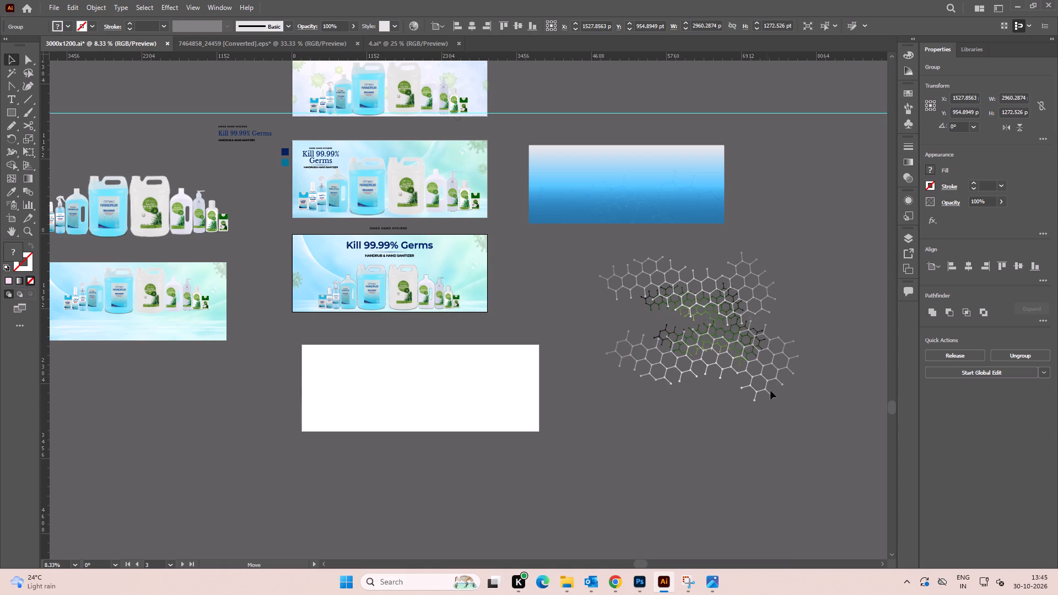
pyautogui.moveTo(770, 391); pyautogui.dragTo(773, 399)
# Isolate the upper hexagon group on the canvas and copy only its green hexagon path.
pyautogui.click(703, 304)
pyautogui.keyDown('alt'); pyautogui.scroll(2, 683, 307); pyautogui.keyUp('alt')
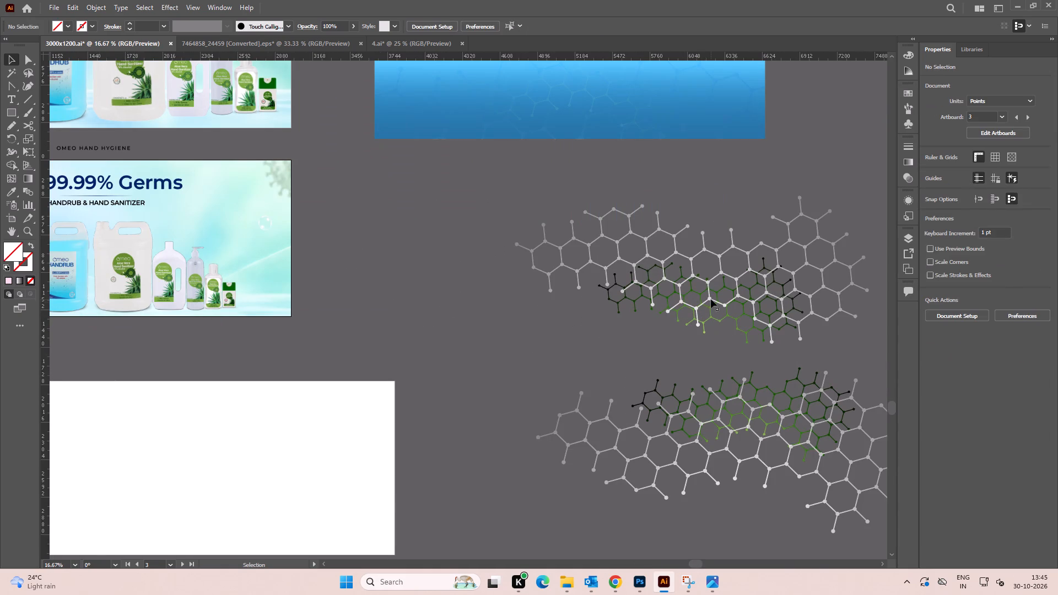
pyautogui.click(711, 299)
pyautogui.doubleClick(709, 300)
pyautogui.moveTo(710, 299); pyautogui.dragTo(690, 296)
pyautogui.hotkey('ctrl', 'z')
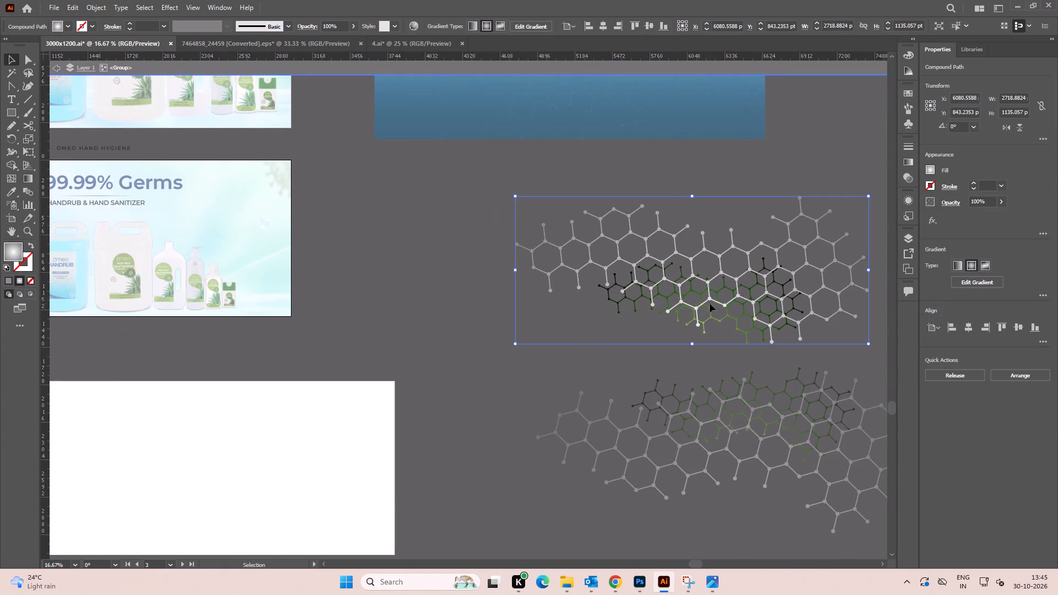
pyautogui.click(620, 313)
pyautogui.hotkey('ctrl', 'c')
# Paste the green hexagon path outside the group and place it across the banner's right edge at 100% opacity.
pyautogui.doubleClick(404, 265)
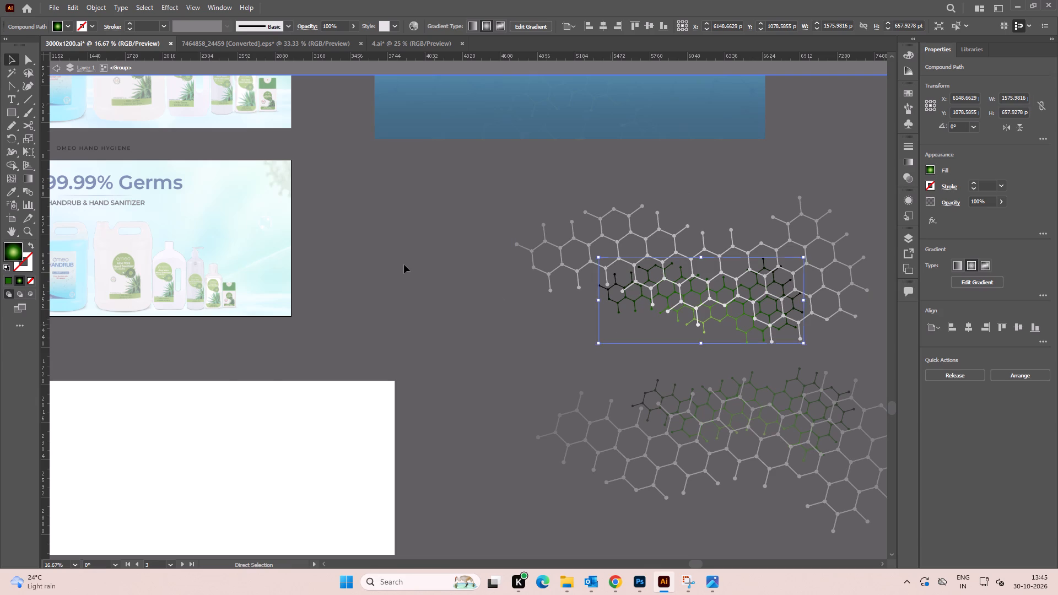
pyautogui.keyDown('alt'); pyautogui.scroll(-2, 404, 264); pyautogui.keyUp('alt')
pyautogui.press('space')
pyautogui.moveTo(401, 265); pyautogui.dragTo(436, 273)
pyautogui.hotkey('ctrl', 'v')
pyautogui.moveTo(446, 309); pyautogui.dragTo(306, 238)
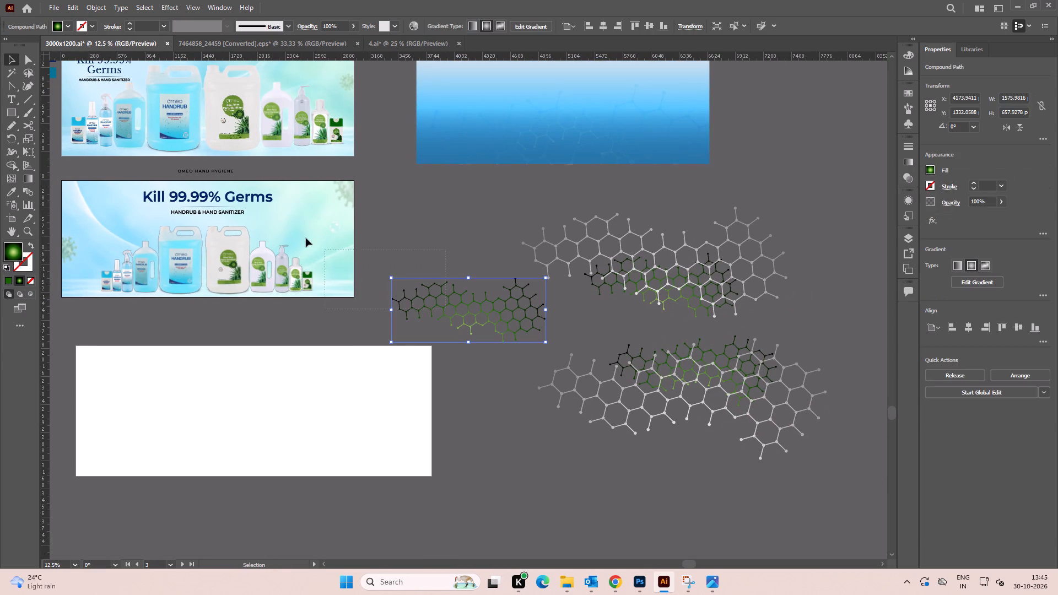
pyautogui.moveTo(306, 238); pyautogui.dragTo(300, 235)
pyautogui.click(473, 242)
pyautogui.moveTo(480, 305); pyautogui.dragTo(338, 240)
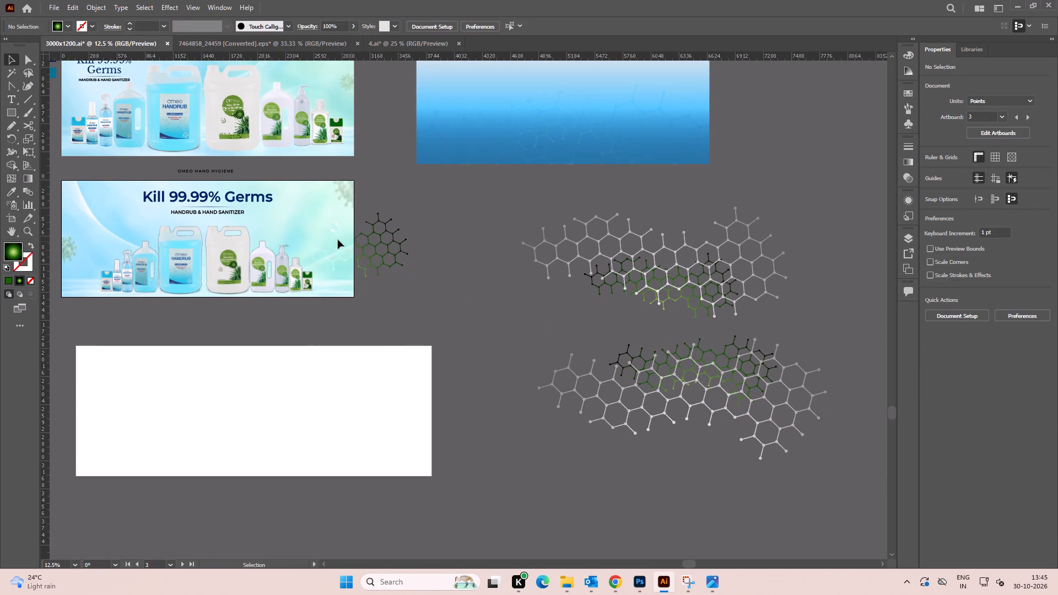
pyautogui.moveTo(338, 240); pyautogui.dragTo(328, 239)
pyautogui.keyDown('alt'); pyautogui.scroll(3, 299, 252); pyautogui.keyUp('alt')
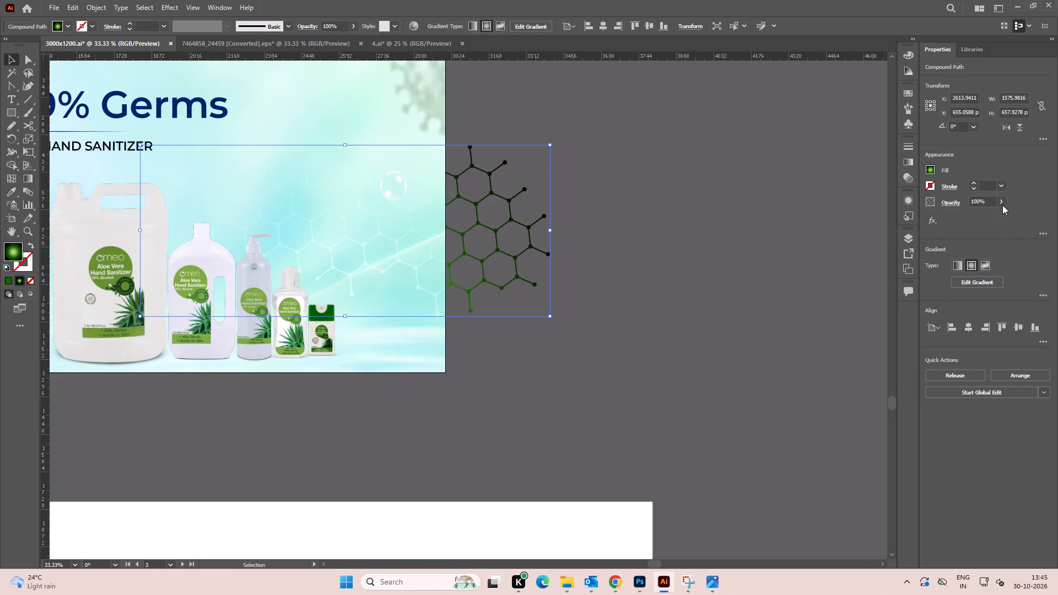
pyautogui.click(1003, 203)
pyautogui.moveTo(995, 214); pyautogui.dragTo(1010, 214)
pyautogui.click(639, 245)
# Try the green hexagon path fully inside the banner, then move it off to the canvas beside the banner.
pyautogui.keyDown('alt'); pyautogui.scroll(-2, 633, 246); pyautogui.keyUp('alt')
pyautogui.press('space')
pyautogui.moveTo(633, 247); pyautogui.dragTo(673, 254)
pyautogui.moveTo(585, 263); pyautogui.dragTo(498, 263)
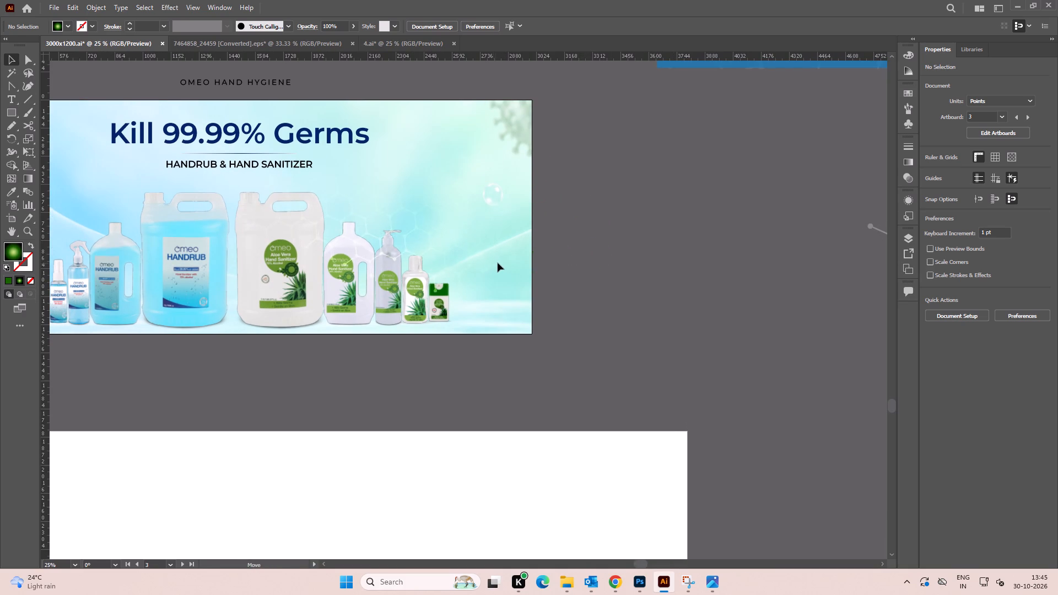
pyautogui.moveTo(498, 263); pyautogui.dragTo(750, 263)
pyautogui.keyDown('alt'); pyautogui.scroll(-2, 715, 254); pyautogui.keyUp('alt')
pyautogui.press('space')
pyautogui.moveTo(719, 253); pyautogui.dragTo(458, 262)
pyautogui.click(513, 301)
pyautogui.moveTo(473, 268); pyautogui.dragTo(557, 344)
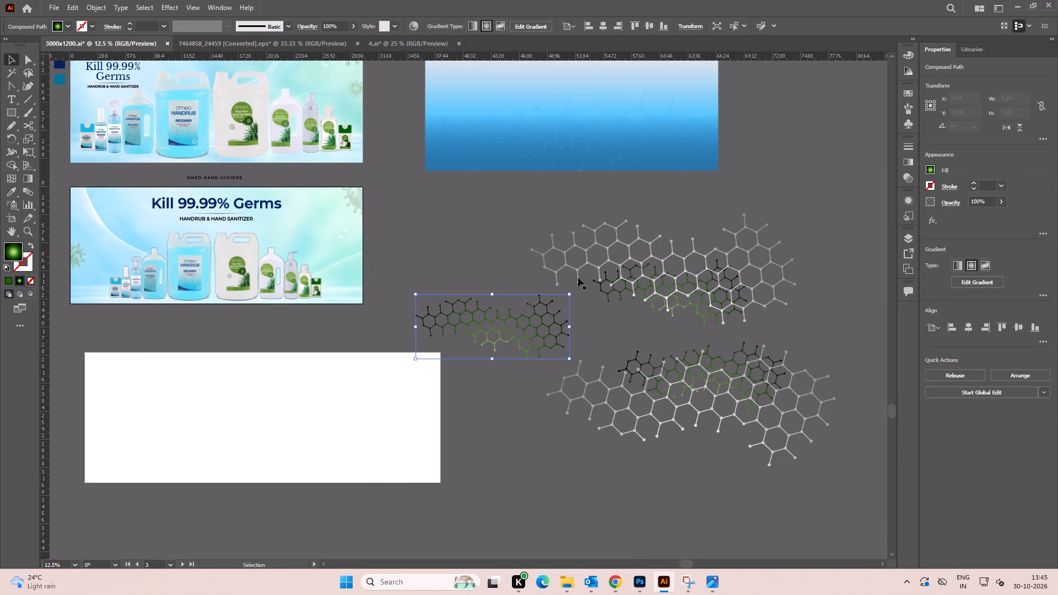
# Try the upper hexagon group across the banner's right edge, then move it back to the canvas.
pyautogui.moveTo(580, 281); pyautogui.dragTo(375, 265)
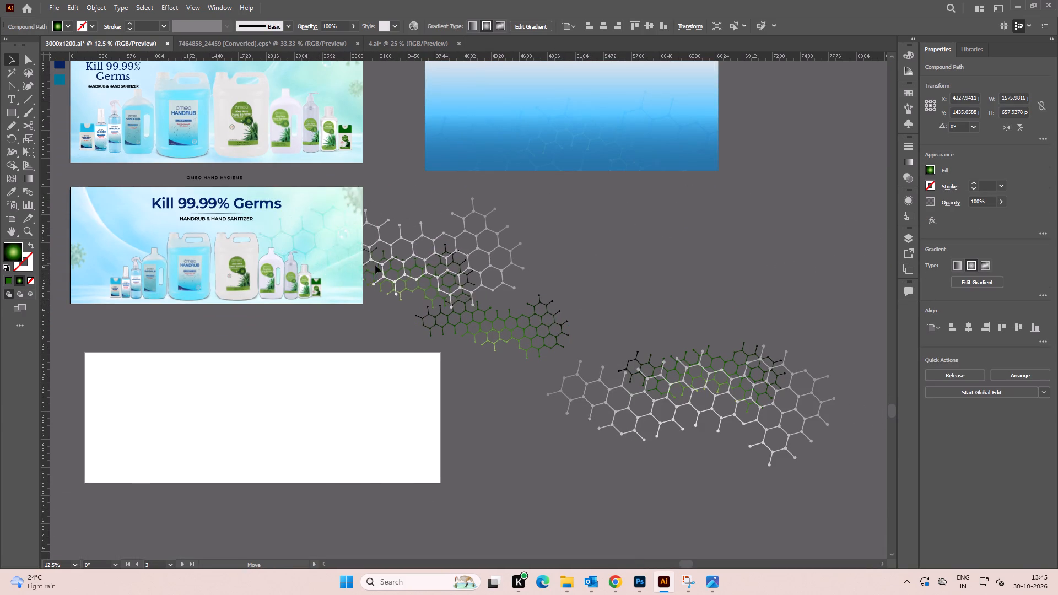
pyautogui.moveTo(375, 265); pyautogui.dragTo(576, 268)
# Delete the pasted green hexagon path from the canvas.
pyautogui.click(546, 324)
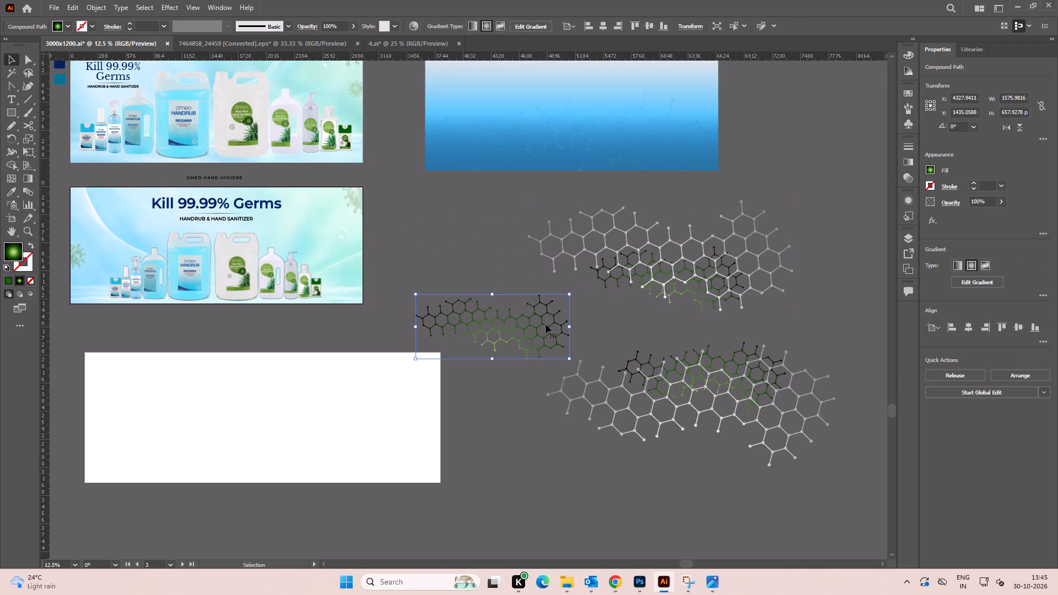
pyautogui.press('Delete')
# Isolate the upper hexagon group and copy only its white-grey gradient hexagon path.
pyautogui.click(593, 256)
pyautogui.tripleClick(595, 254)
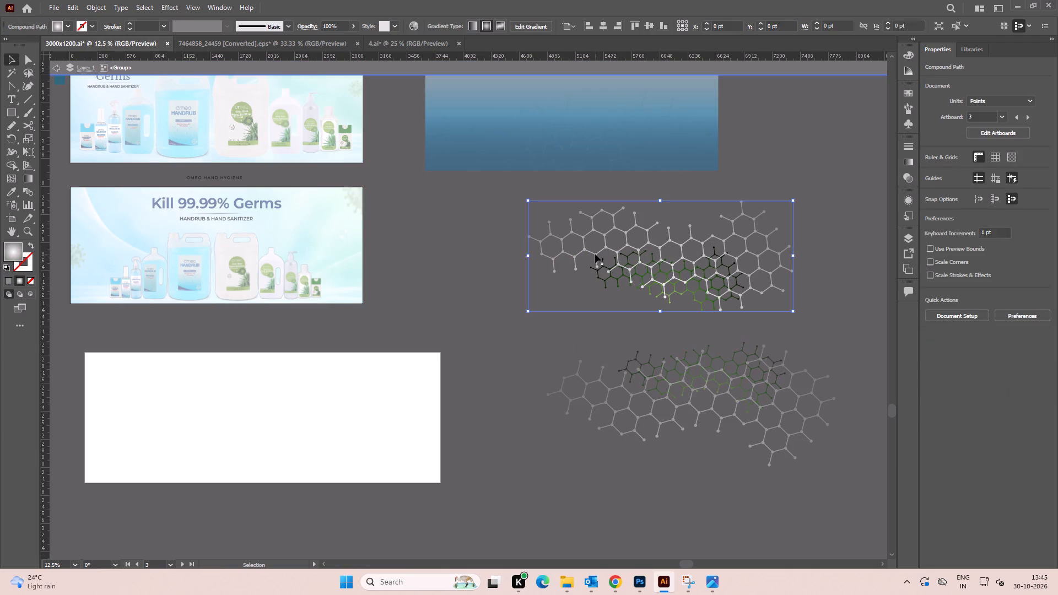
pyautogui.moveTo(595, 254); pyautogui.dragTo(589, 253)
pyautogui.hotkey('ctrl', 'z')
pyautogui.hotkey('ctrl', 'c')
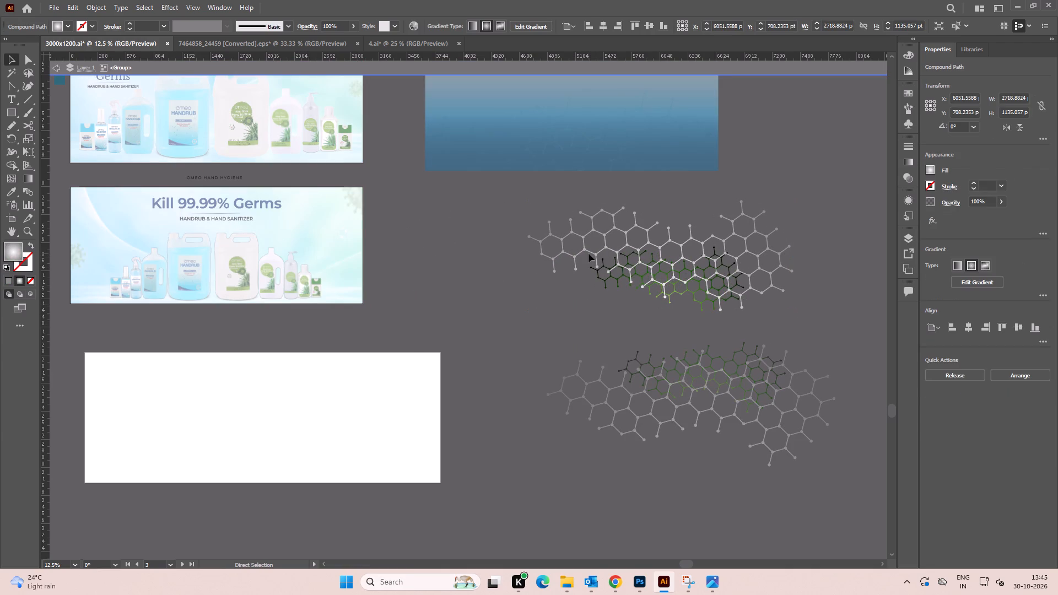
# Paste the white-grey hexagon path outside the group and place it across the banner's right edge.
pyautogui.doubleClick(437, 249)
pyautogui.hotkey('ctrl', 'v')
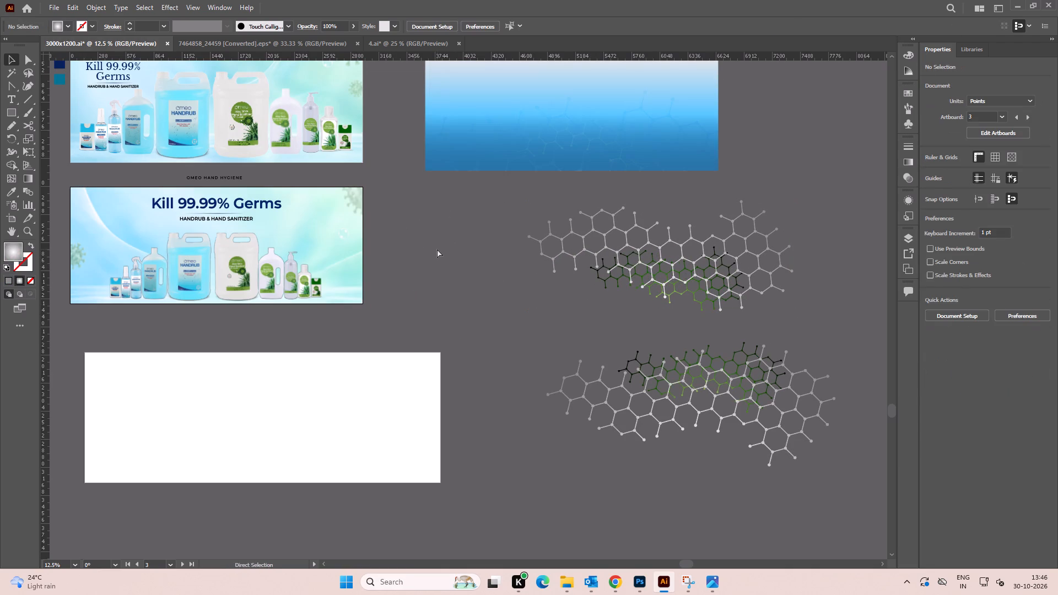
pyautogui.moveTo(547, 326); pyautogui.dragTo(344, 269)
# Bring the banner's product lineup image to the front of the hexagon path.
pyautogui.press('space')
pyautogui.moveTo(257, 256); pyautogui.dragTo(370, 263)
pyautogui.click(233, 292)
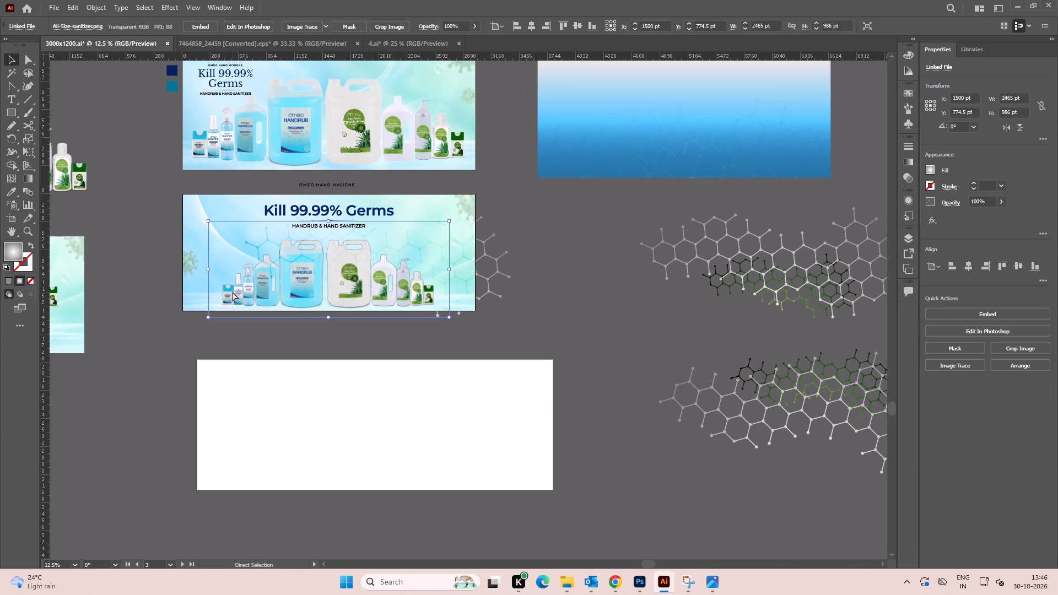
pyautogui.hotkey('ctrl', 'shift', ']')
pyautogui.click(555, 301)
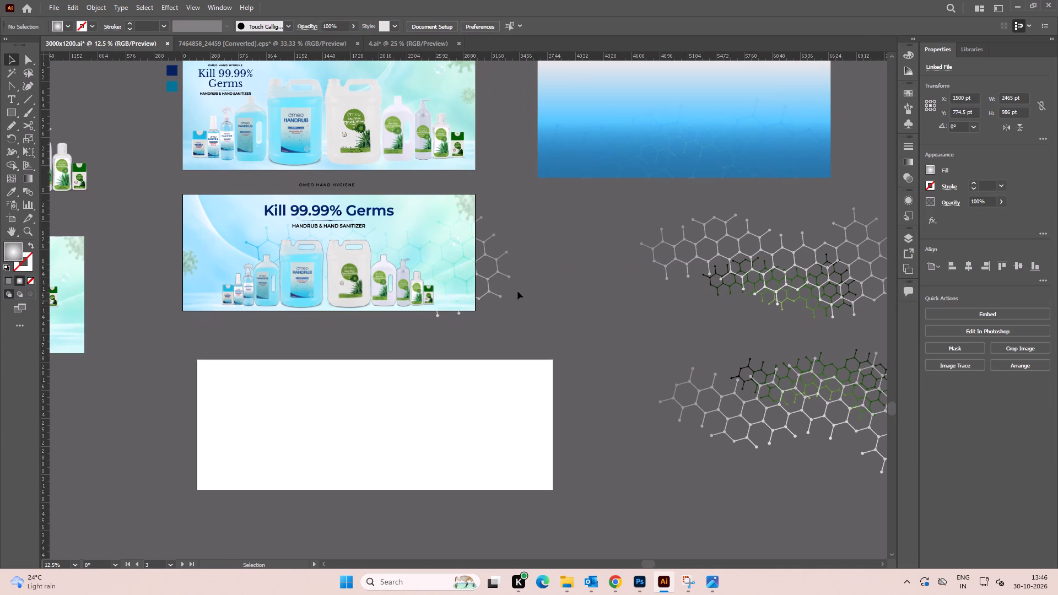
# Shift the white-grey hexagon path so it spans the banner behind the products and slightly overhangs the right edge.
pyautogui.keyDown('alt'); pyautogui.scroll(1, 433, 261); pyautogui.keyUp('alt')
pyautogui.press('space')
pyautogui.moveTo(450, 261); pyautogui.dragTo(473, 267)
pyautogui.moveTo(538, 265); pyautogui.dragTo(503, 268)
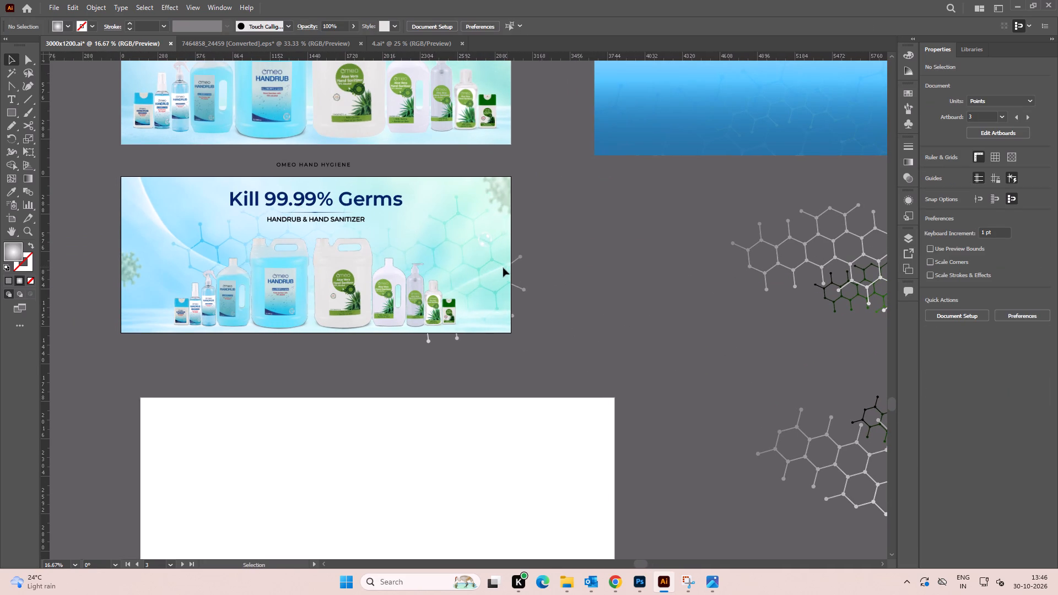
pyautogui.moveTo(503, 268); pyautogui.dragTo(483, 267)
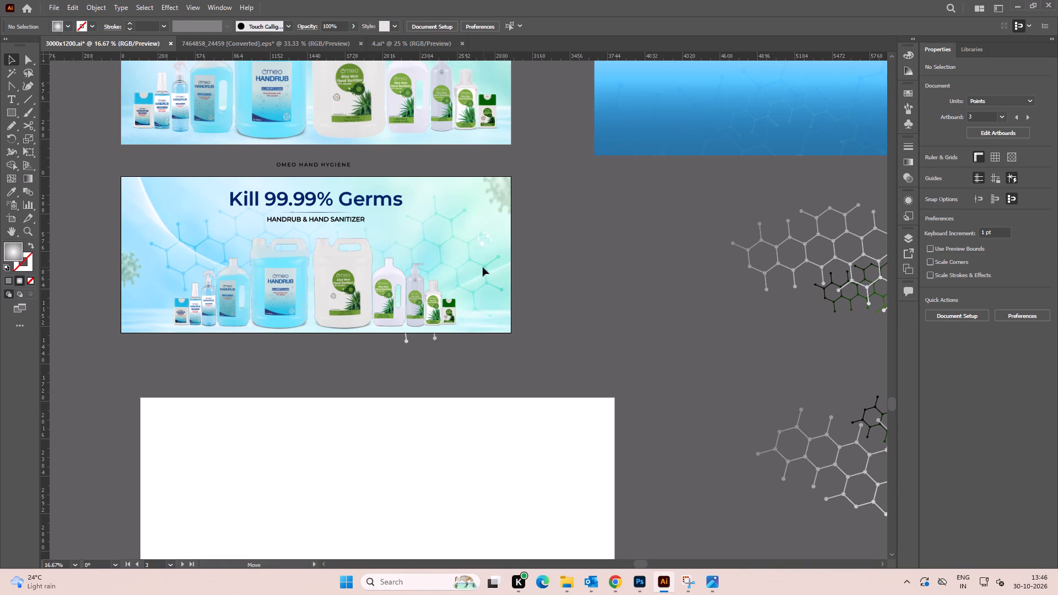
pyautogui.moveTo(483, 267); pyautogui.dragTo(499, 266)
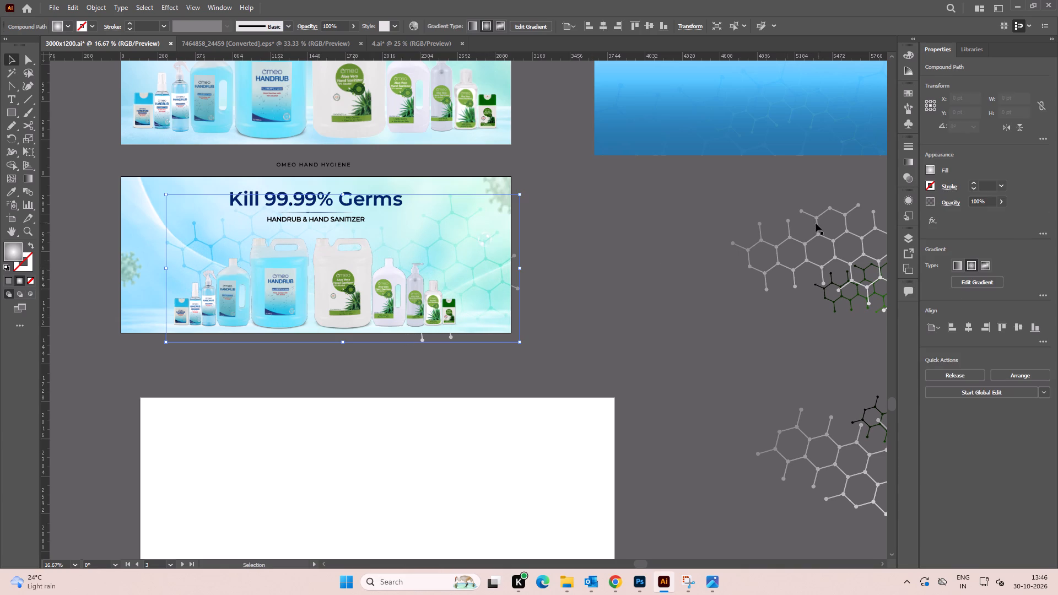
# Flip the white-grey hexagon path horizontally and shift it well past the banner's right edge.
pyautogui.click(1002, 129)
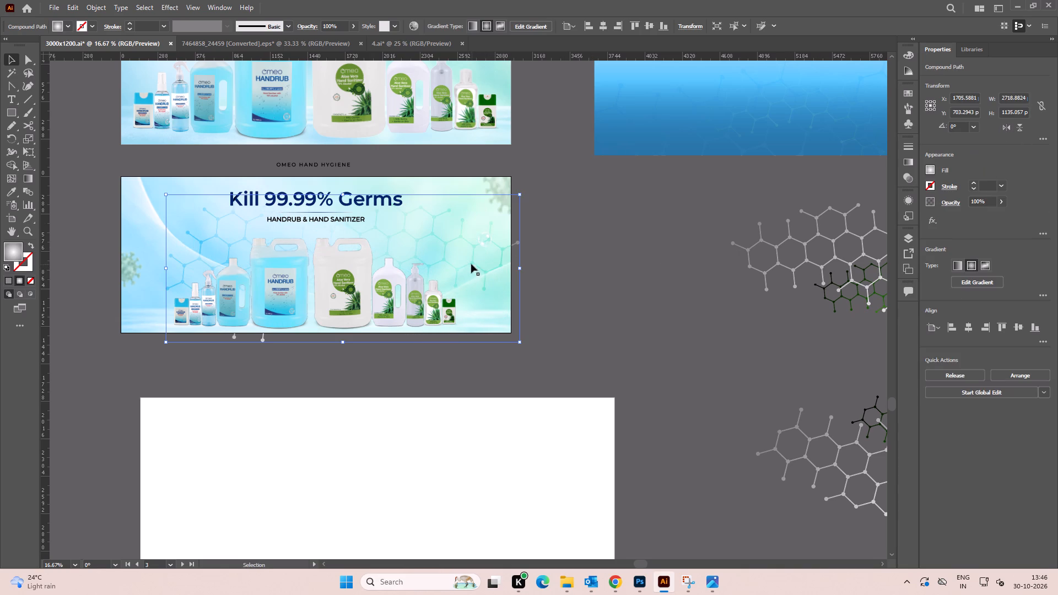
pyautogui.moveTo(471, 264); pyautogui.dragTo(645, 282)
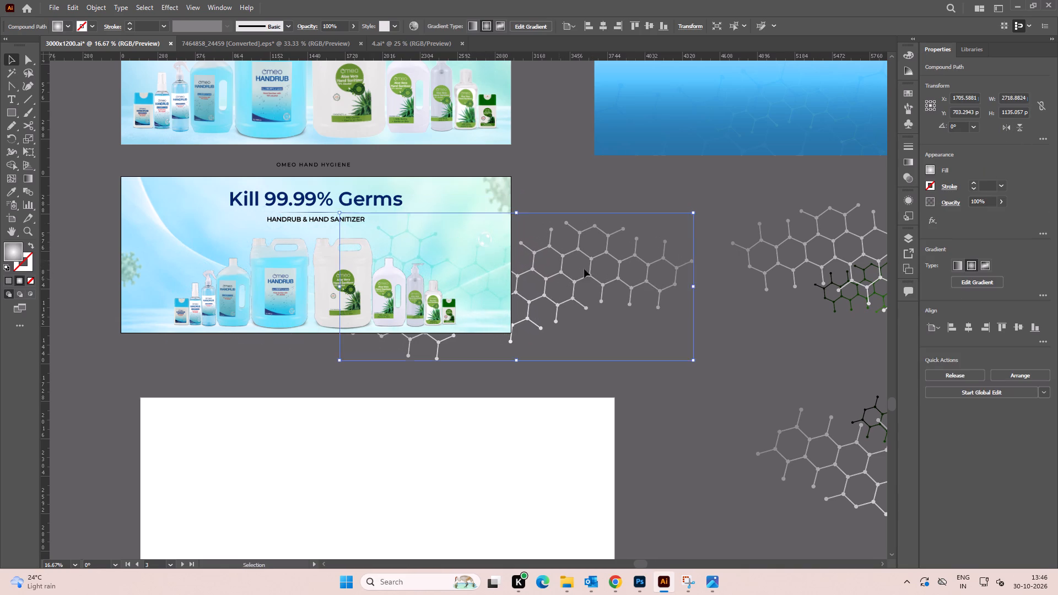
# Scale the white-grey hexagon path down to about 2258 pt wide and raise it across the banner's right edge.
pyautogui.keyDown('alt'); pyautogui.scroll(2, 431, 235); pyautogui.keyUp('alt')
pyautogui.keyDown('alt'); pyautogui.scroll(-1, 488, 269); pyautogui.keyUp('alt')
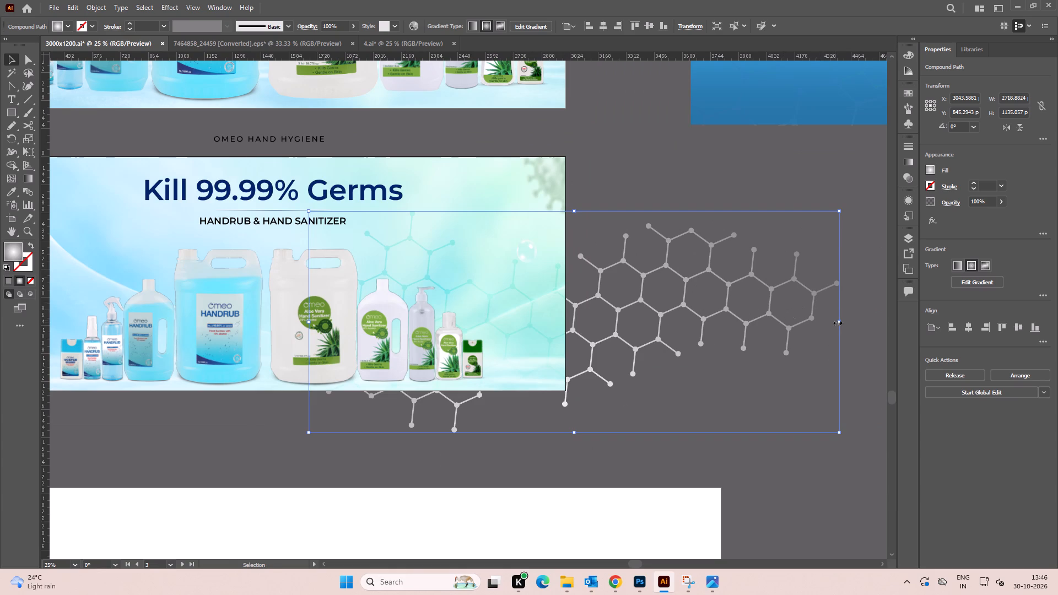
pyautogui.keyDown('shift'); pyautogui.moveTo(840, 322); pyautogui.dragTo(749, 322); pyautogui.keyUp('shift')
pyautogui.moveTo(600, 337); pyautogui.dragTo(627, 326)
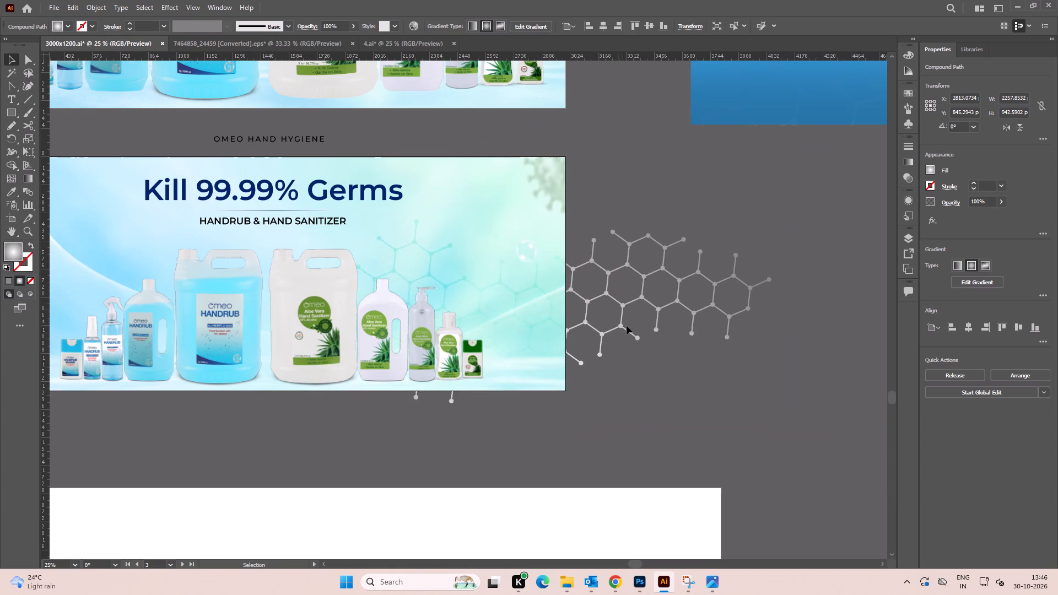
pyautogui.moveTo(627, 326); pyautogui.dragTo(654, 298)
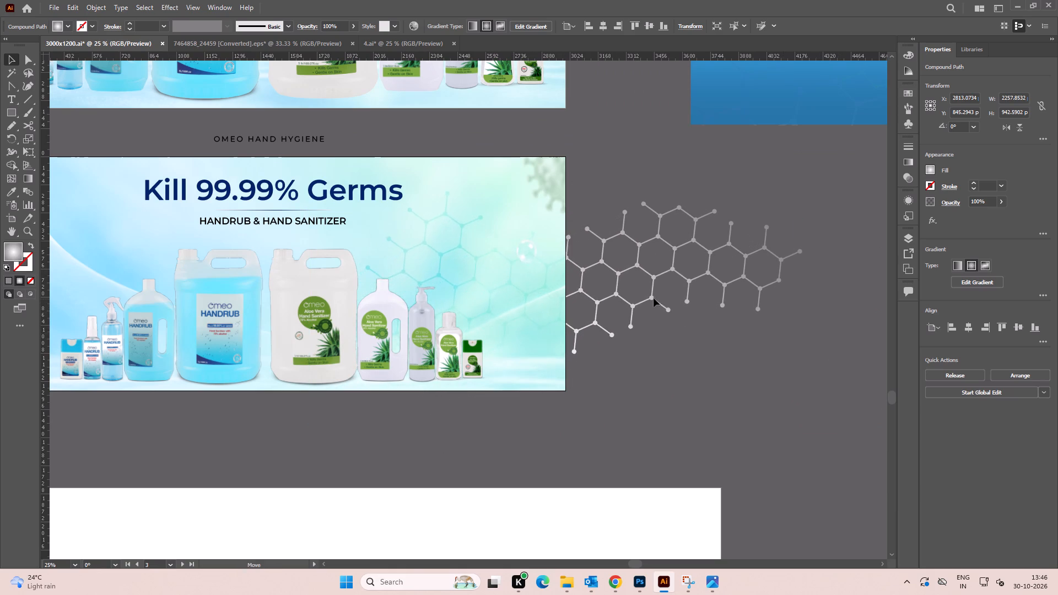
pyautogui.moveTo(654, 298); pyautogui.dragTo(676, 288)
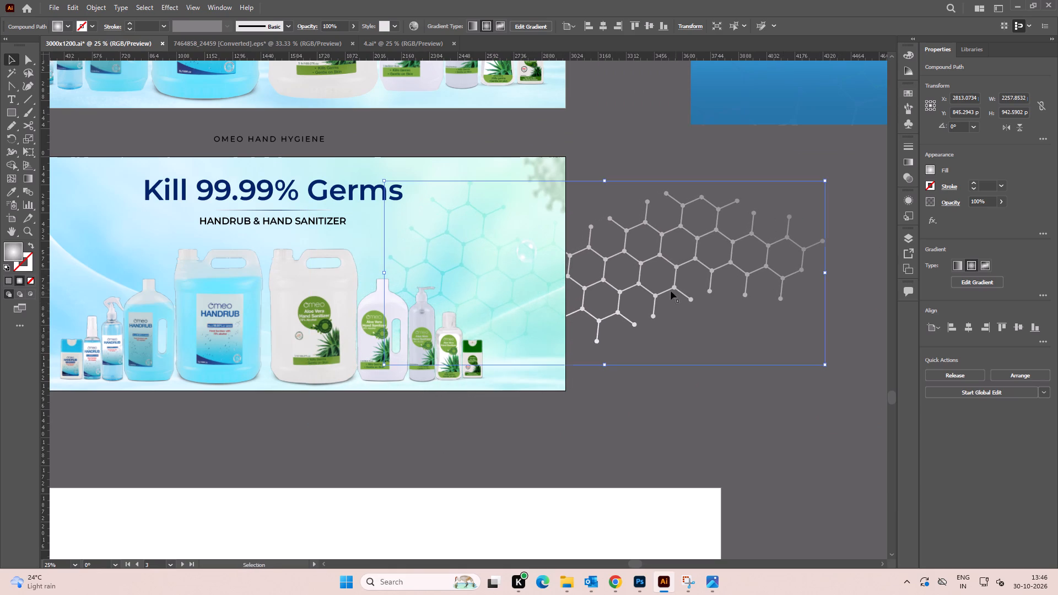
pyautogui.moveTo(585, 288); pyautogui.dragTo(590, 286)
# Move the hexagon path to the banner's centre behind the products and flip it horizontally.
pyautogui.keyDown('alt'); pyautogui.scroll(-1, 569, 286); pyautogui.keyUp('alt')
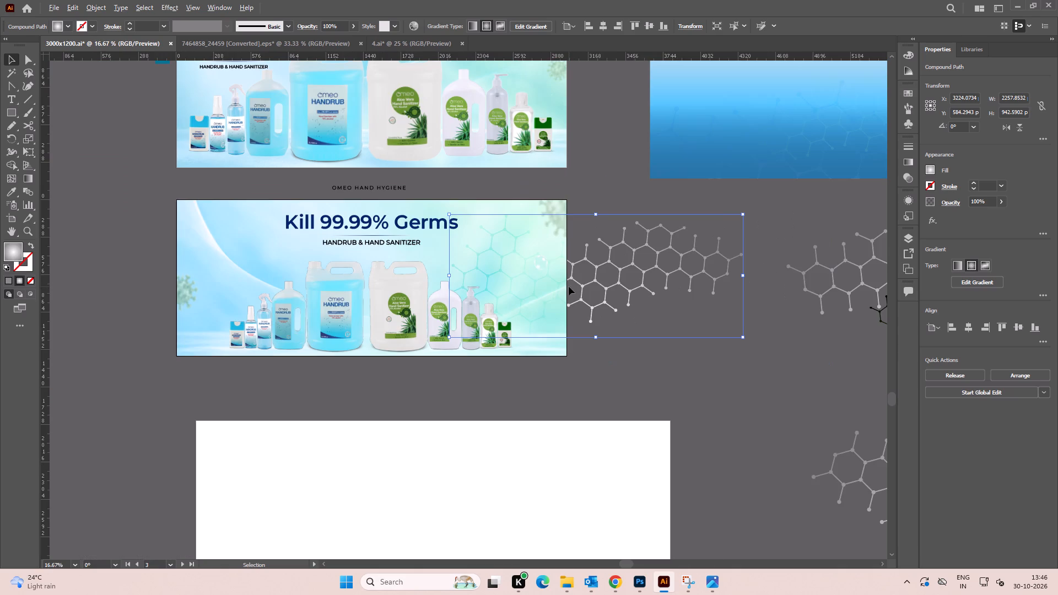
pyautogui.moveTo(581, 286); pyautogui.dragTo(377, 285)
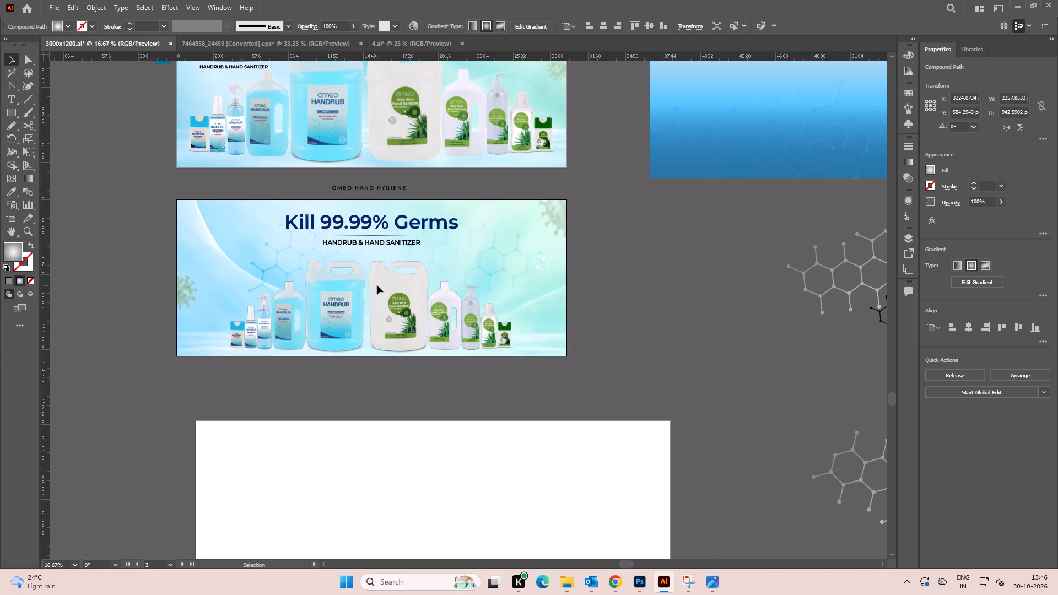
pyautogui.moveTo(377, 285); pyautogui.dragTo(352, 290)
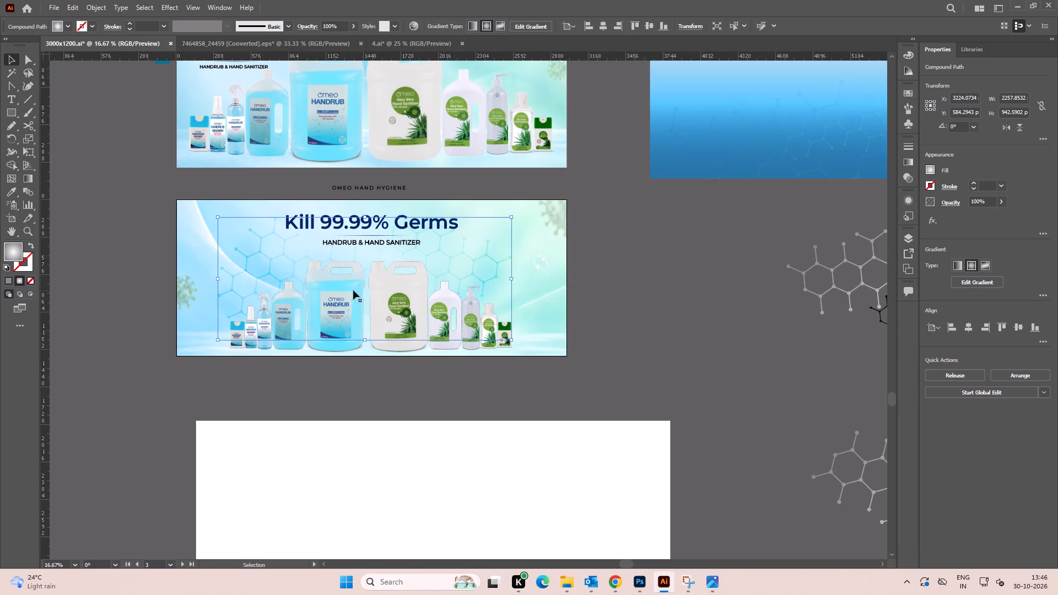
pyautogui.click(1007, 122)
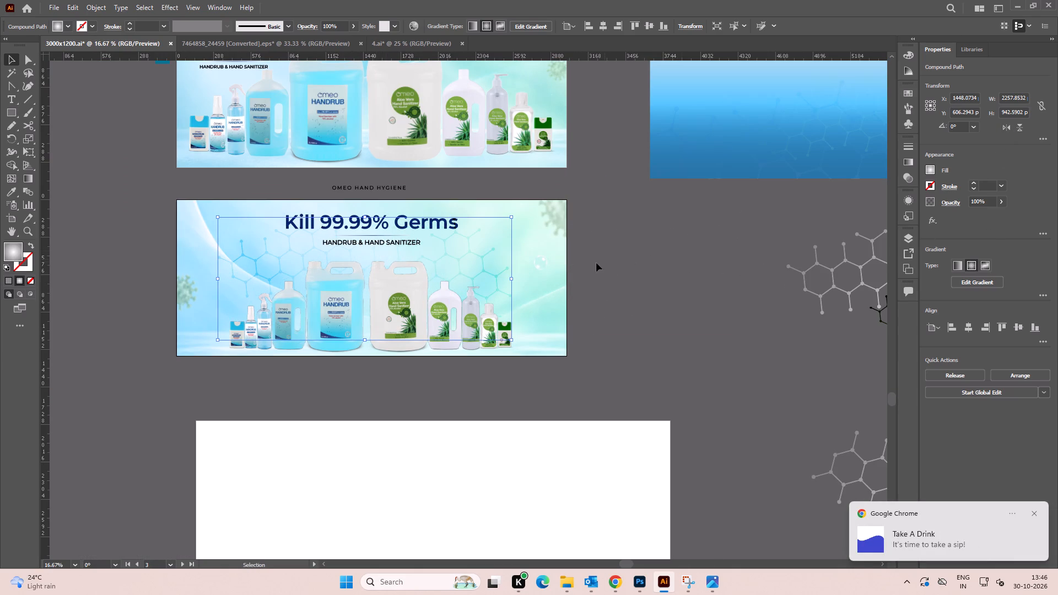
pyautogui.click(686, 297)
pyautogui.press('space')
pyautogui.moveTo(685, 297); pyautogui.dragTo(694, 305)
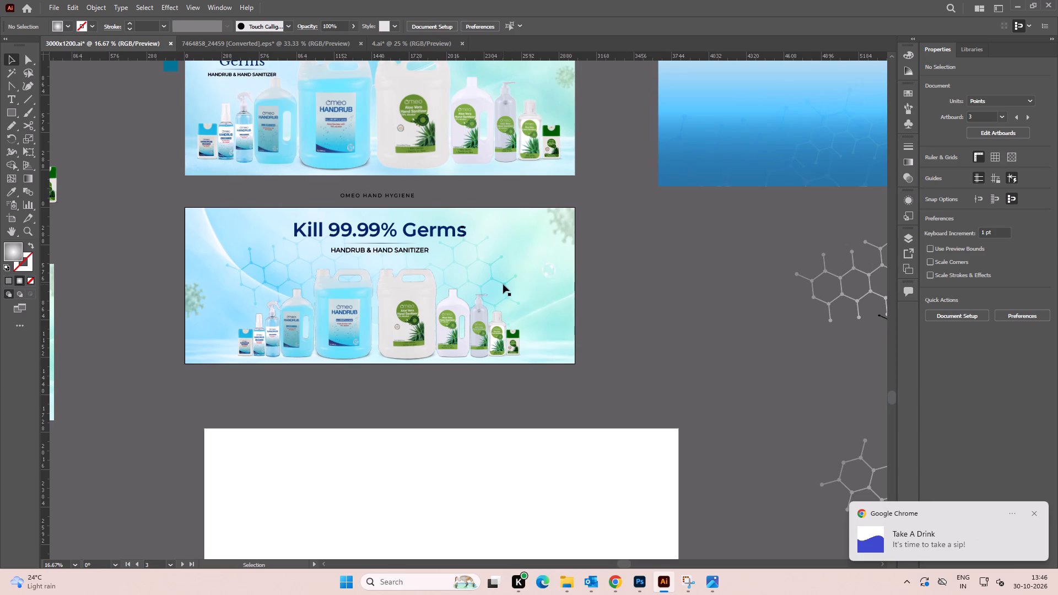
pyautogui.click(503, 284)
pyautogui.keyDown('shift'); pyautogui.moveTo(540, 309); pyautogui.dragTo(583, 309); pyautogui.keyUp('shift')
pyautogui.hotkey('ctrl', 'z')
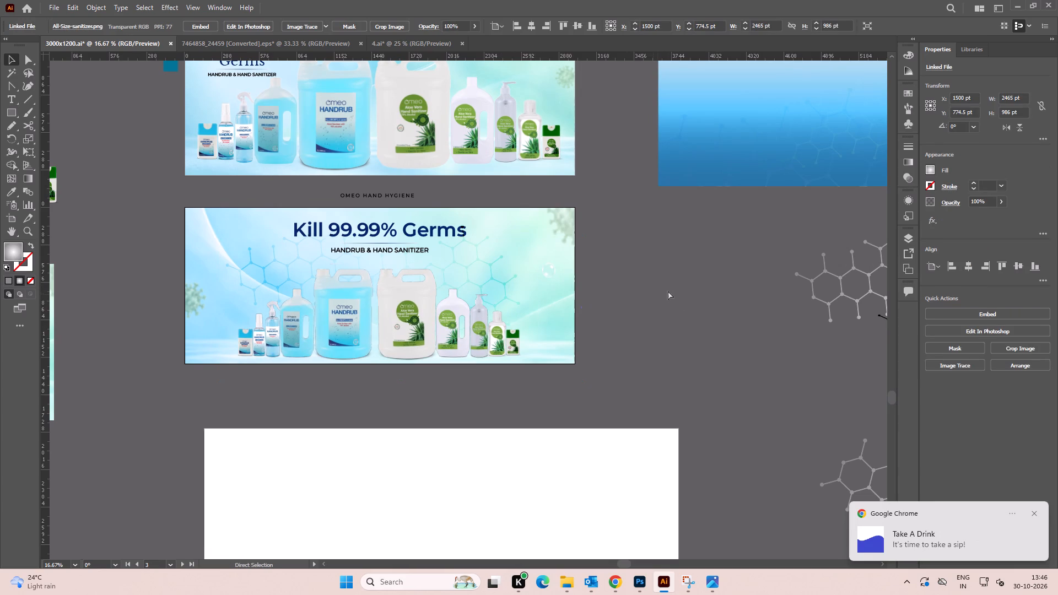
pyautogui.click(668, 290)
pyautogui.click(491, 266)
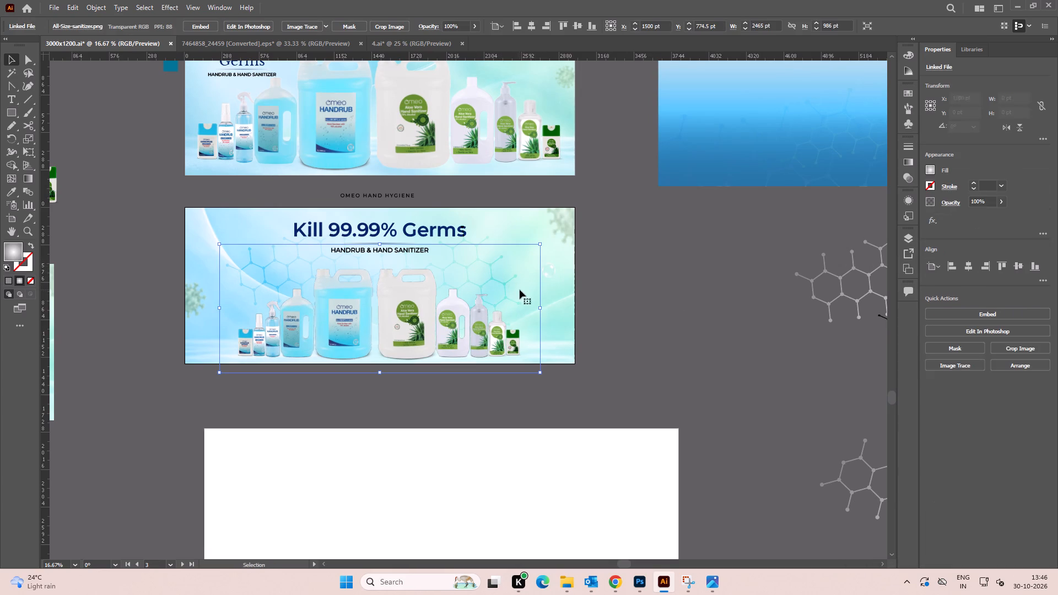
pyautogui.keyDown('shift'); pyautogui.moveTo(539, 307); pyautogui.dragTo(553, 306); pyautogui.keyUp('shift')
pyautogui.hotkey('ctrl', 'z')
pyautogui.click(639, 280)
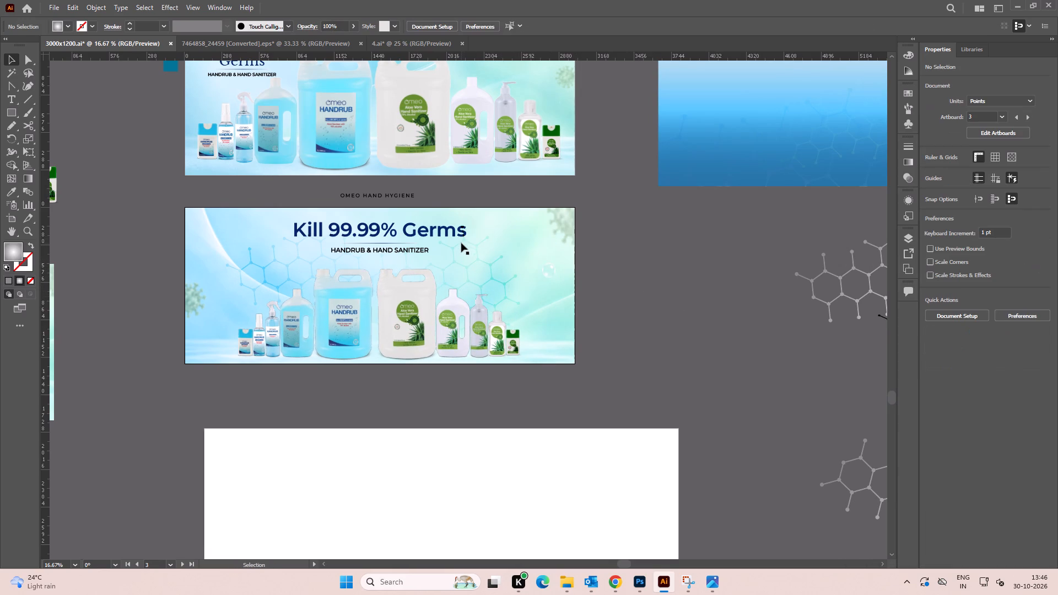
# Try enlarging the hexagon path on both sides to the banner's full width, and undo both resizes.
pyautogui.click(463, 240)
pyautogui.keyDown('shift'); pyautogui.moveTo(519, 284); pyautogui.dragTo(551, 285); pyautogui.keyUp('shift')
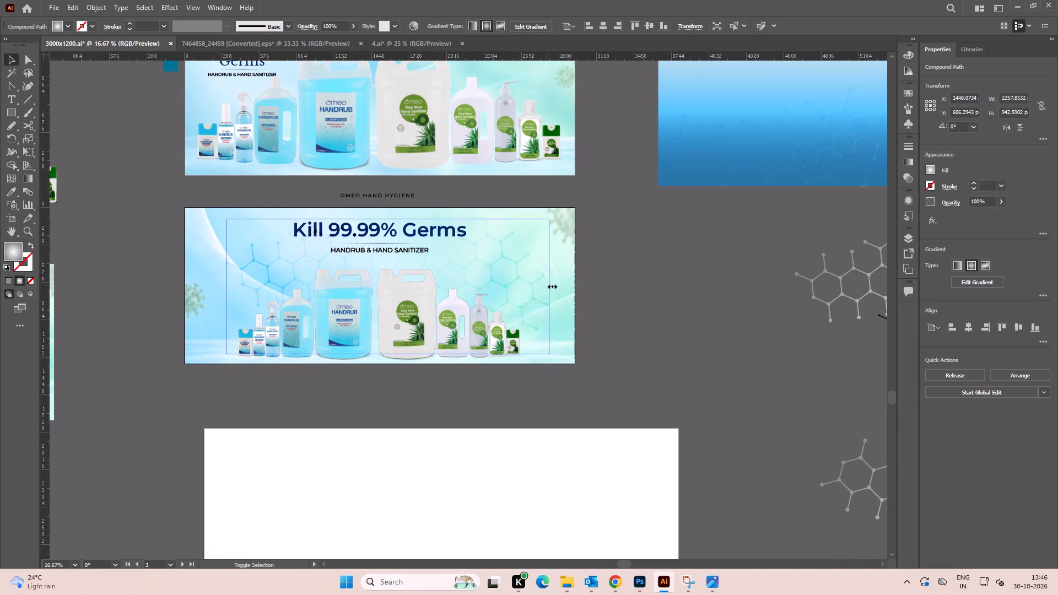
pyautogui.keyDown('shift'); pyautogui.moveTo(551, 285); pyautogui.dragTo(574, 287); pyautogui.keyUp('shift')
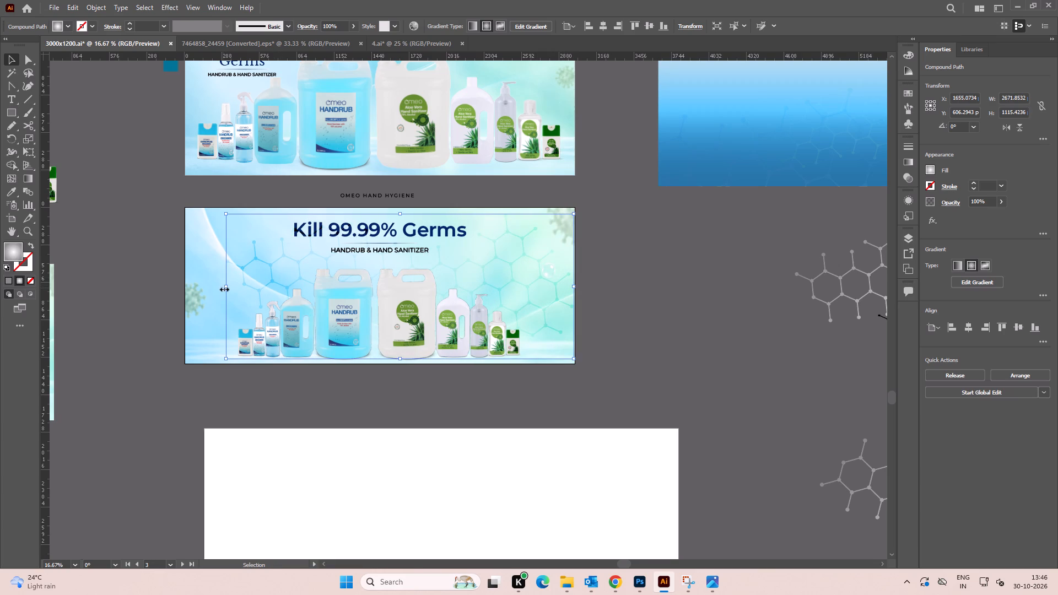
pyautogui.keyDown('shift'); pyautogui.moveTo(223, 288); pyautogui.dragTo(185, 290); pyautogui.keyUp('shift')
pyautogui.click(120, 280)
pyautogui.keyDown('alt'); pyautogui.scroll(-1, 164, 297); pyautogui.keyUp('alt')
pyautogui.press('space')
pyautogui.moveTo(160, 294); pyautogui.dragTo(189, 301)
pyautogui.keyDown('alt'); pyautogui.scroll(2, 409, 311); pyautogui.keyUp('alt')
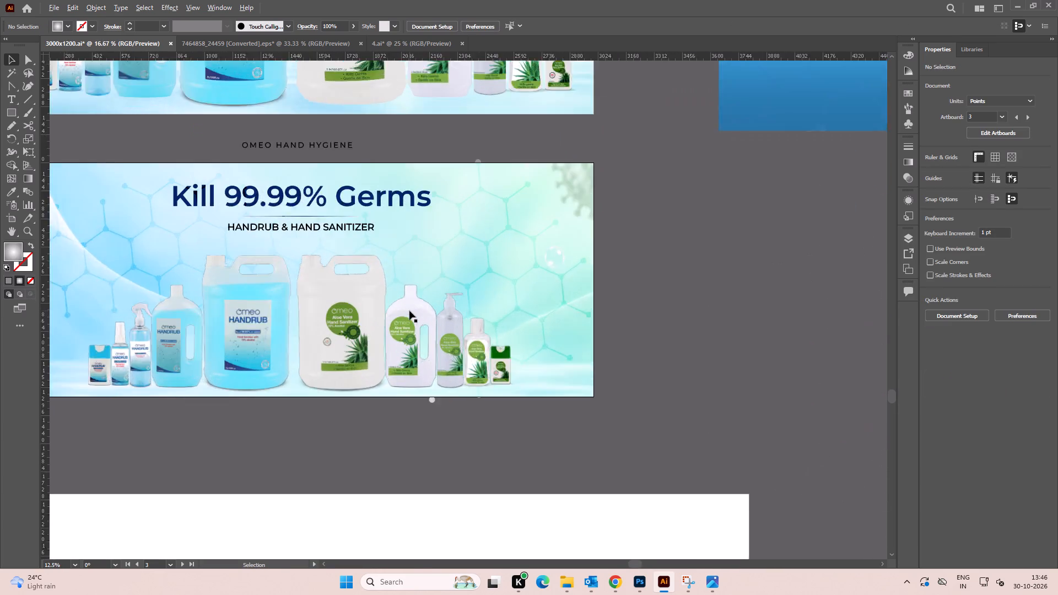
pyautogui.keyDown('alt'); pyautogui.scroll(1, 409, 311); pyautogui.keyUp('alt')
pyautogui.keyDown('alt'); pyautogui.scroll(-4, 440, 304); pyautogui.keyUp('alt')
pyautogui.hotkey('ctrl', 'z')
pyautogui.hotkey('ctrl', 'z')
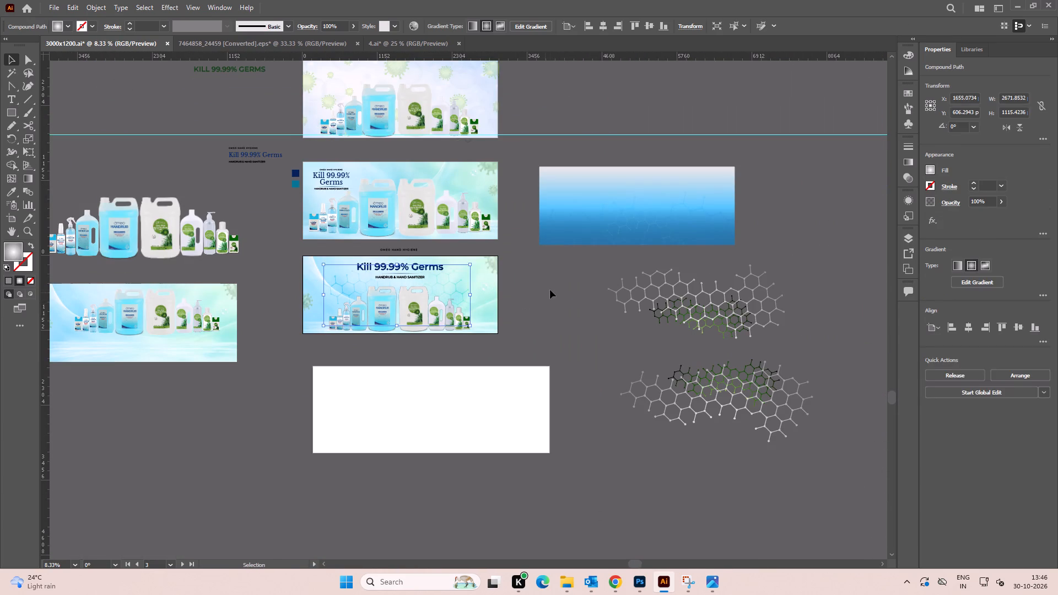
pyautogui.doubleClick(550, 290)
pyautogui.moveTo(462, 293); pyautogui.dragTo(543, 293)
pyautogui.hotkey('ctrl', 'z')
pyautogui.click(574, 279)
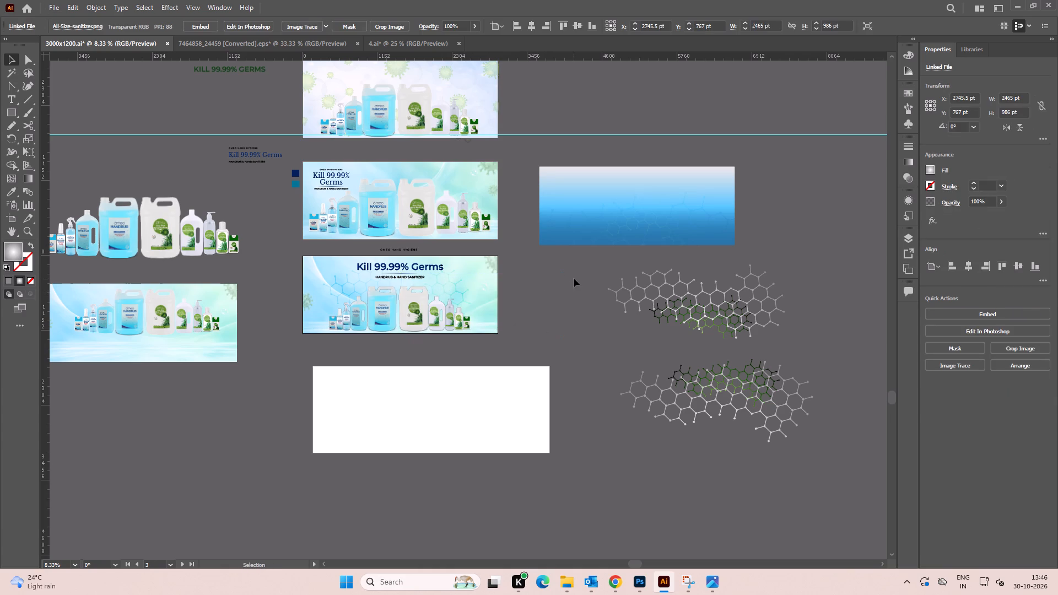
# Move the hexagon path across the banner's right edge to about X 3072, Y 579 pt and flip it horizontally.
pyautogui.keyDown('alt'); pyautogui.scroll(3, 481, 281); pyautogui.keyUp('alt')
pyautogui.moveTo(400, 250); pyautogui.dragTo(492, 246)
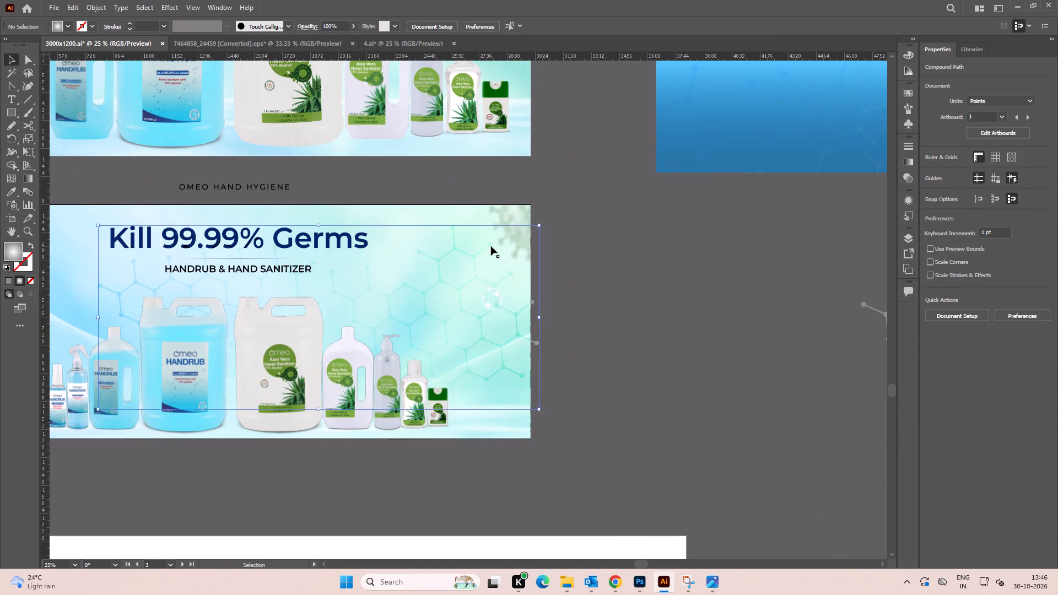
pyautogui.keyDown('alt'); pyautogui.scroll(-3, 491, 246); pyautogui.keyUp('alt')
pyautogui.press('space')
pyautogui.moveTo(560, 267); pyautogui.dragTo(531, 271)
pyautogui.moveTo(464, 282); pyautogui.dragTo(541, 279)
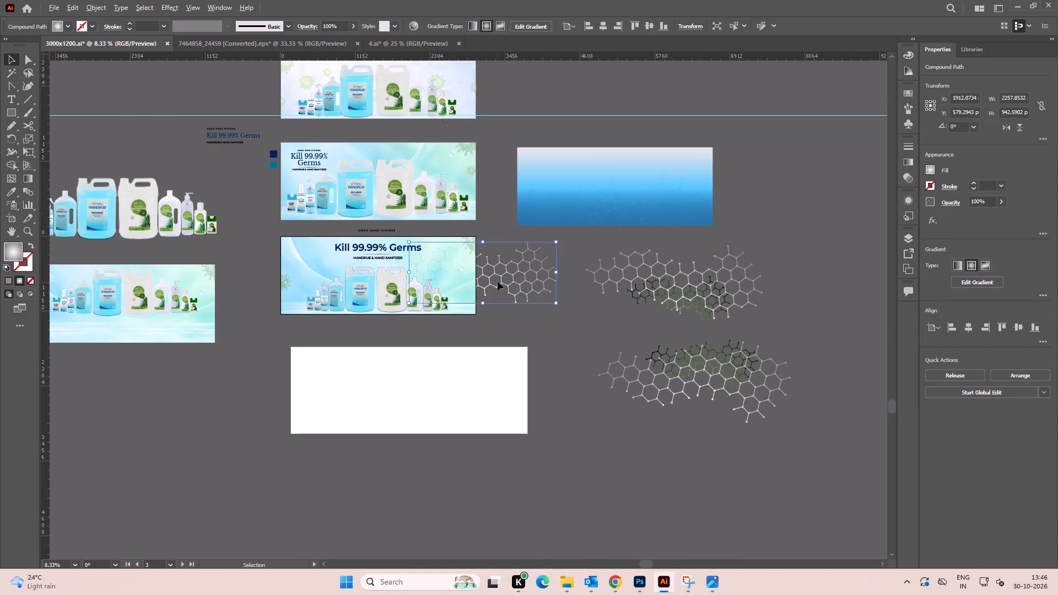
pyautogui.keyDown('alt'); pyautogui.scroll(2, 498, 282); pyautogui.keyUp('alt')
pyautogui.click(1010, 130)
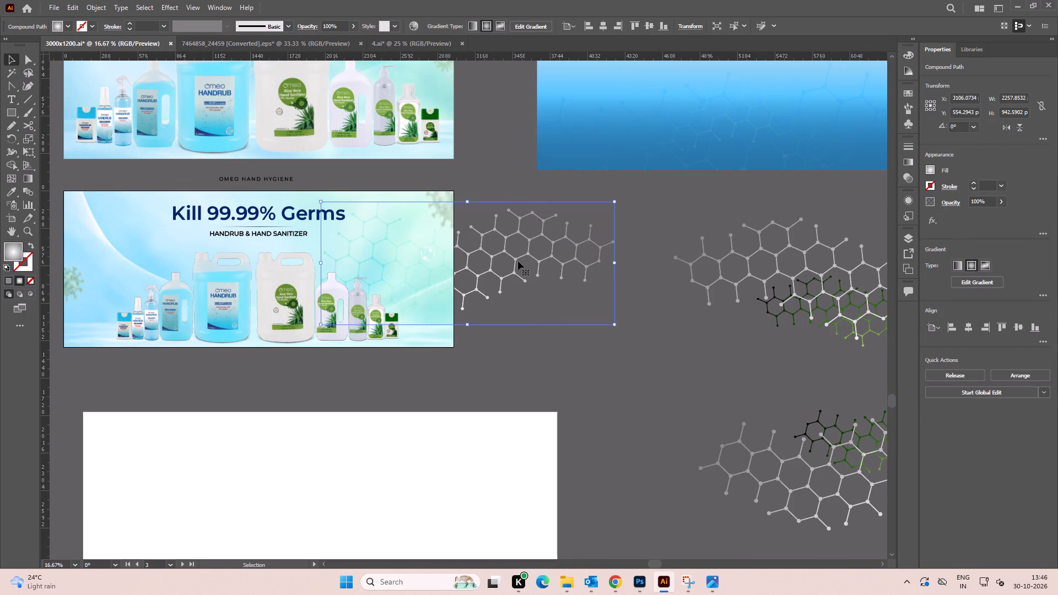
pyautogui.click(516, 264)
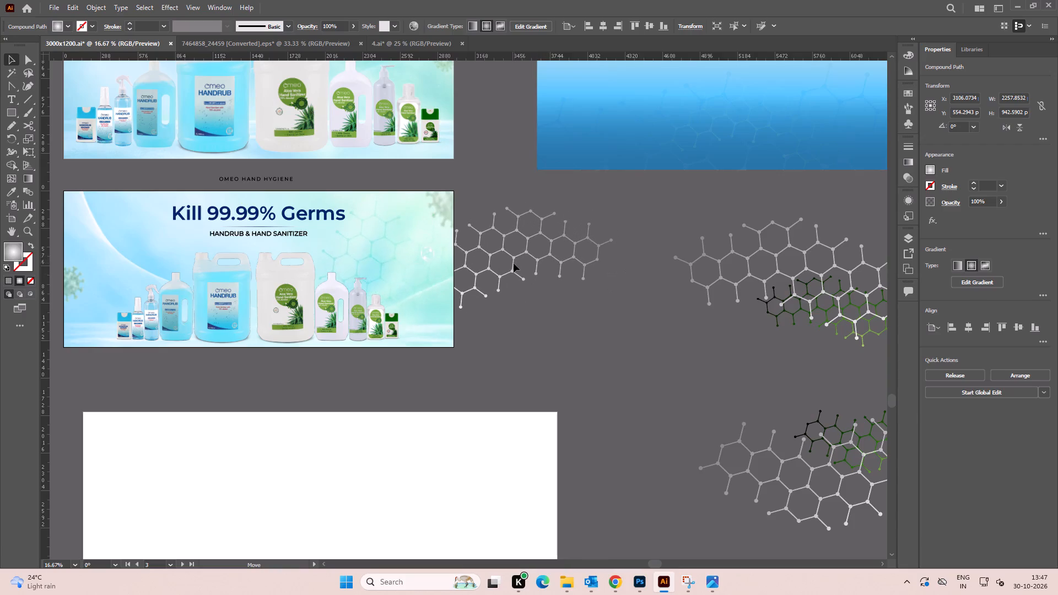
pyautogui.press('space')
pyautogui.moveTo(411, 260); pyautogui.dragTo(433, 259)
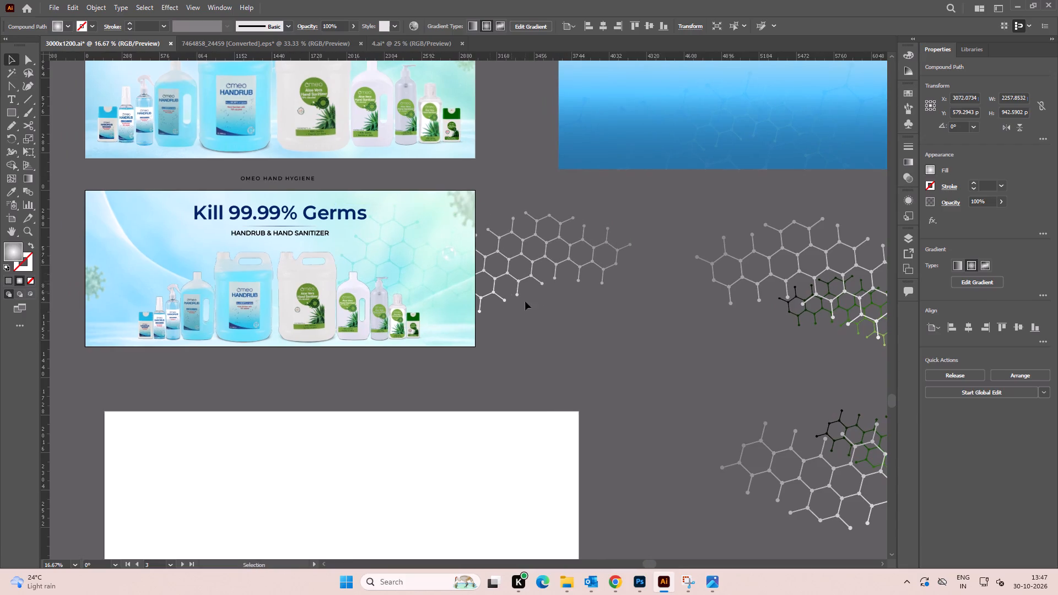
pyautogui.click(623, 343)
pyautogui.press('space')
pyautogui.moveTo(306, 285); pyautogui.dragTo(449, 296)
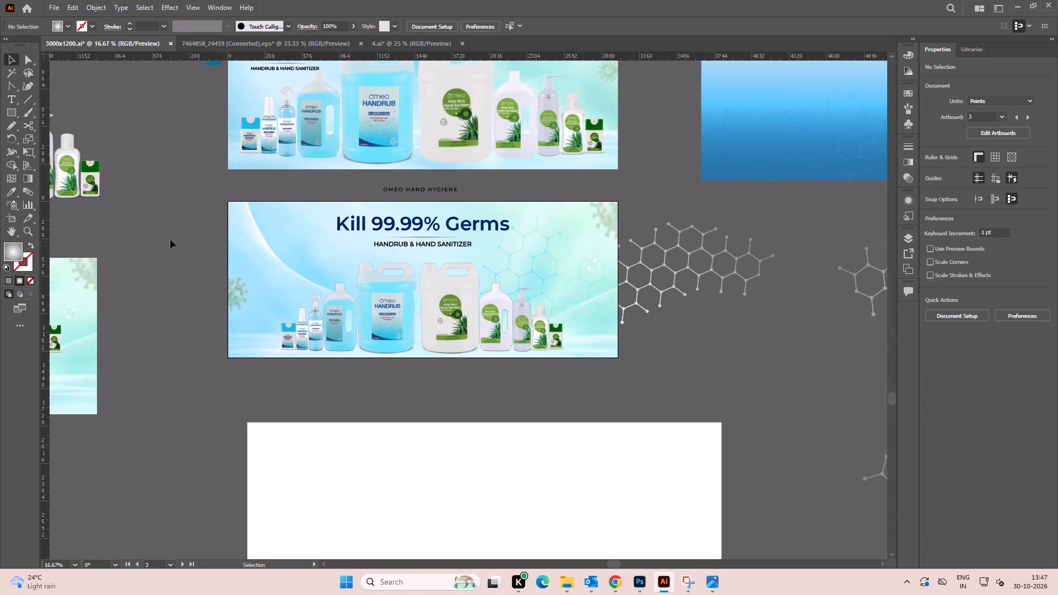
pyautogui.press('space')
pyautogui.moveTo(166, 237); pyautogui.dragTo(197, 234)
pyautogui.press('space')
pyautogui.press('space')
pyautogui.press('space')
pyautogui.press('space')
pyautogui.press('space')
pyautogui.press('space')
pyautogui.press('space')
pyautogui.press('space')
pyautogui.press('space')
pyautogui.press('space')
pyautogui.press('space')
pyautogui.press('space')
pyautogui.press('space')
pyautogui.press('space')
pyautogui.press('space')
pyautogui.press('space')
pyautogui.press('space')
pyautogui.press('space')
pyautogui.moveTo(208, 227); pyautogui.dragTo(193, 299)
pyautogui.hotkey('alt', 'Tab')
pyautogui.keyDown('alt'); pyautogui.click(344, 256); pyautogui.keyUp('alt')
pyautogui.scroll(-1, 352, 266)
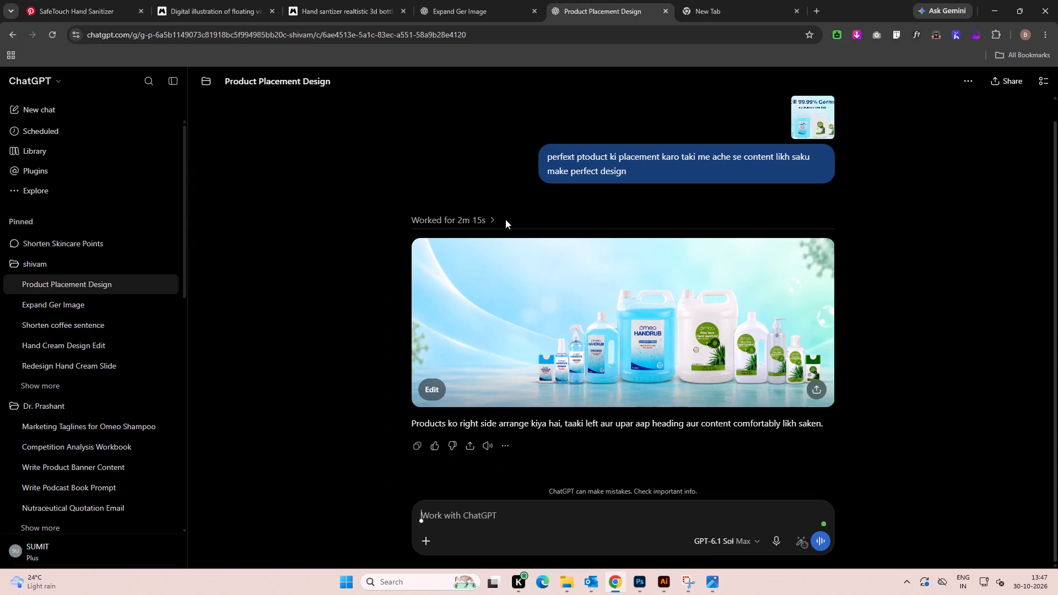
pyautogui.hotkey('alt', 'Tab')
# Shrink the upper banner's product group from its left side to about 2630 pt wide and nudge it slightly.
pyautogui.click(499, 245)
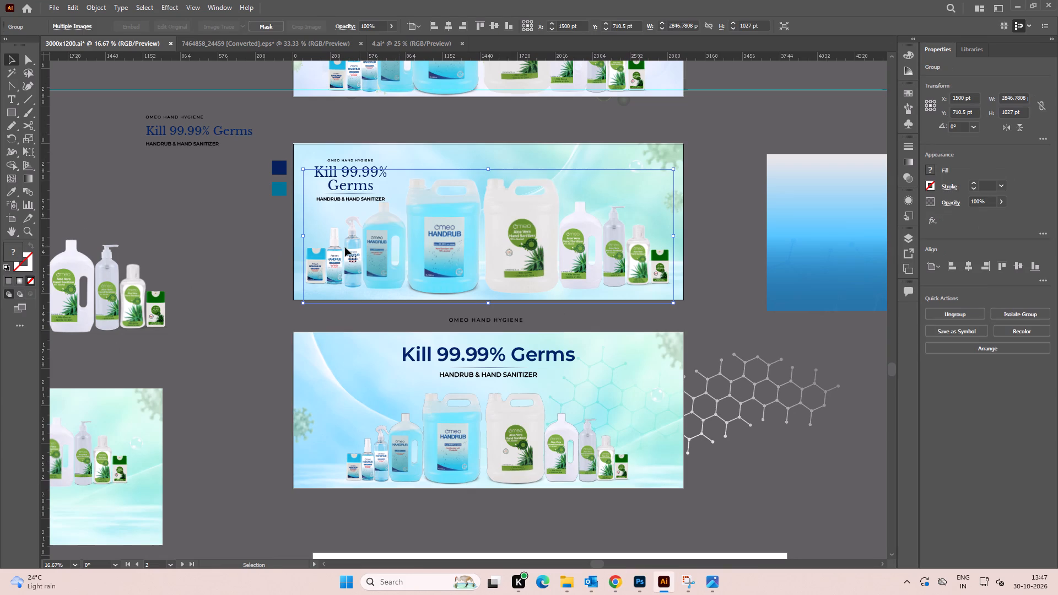
pyautogui.keyDown('shift'); pyautogui.moveTo(302, 234); pyautogui.dragTo(331, 238); pyautogui.keyUp('shift')
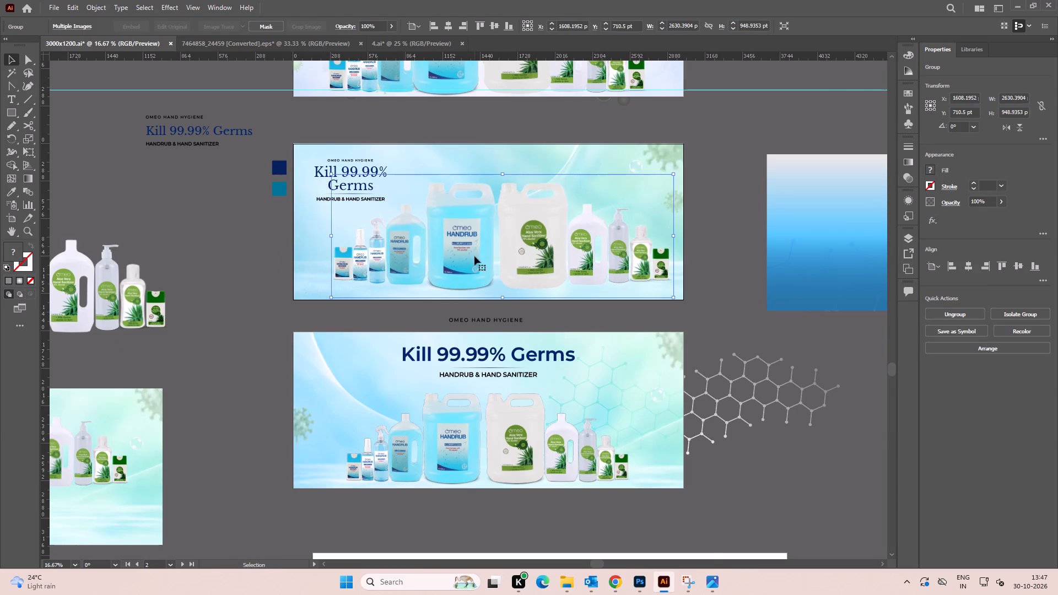
pyautogui.hotkey('alt', 'Tab')
pyautogui.hotkey('alt', 'Tab')
pyautogui.press('space')
pyautogui.keyDown('alt'); pyautogui.scroll(2, 536, 267); pyautogui.keyUp('alt')
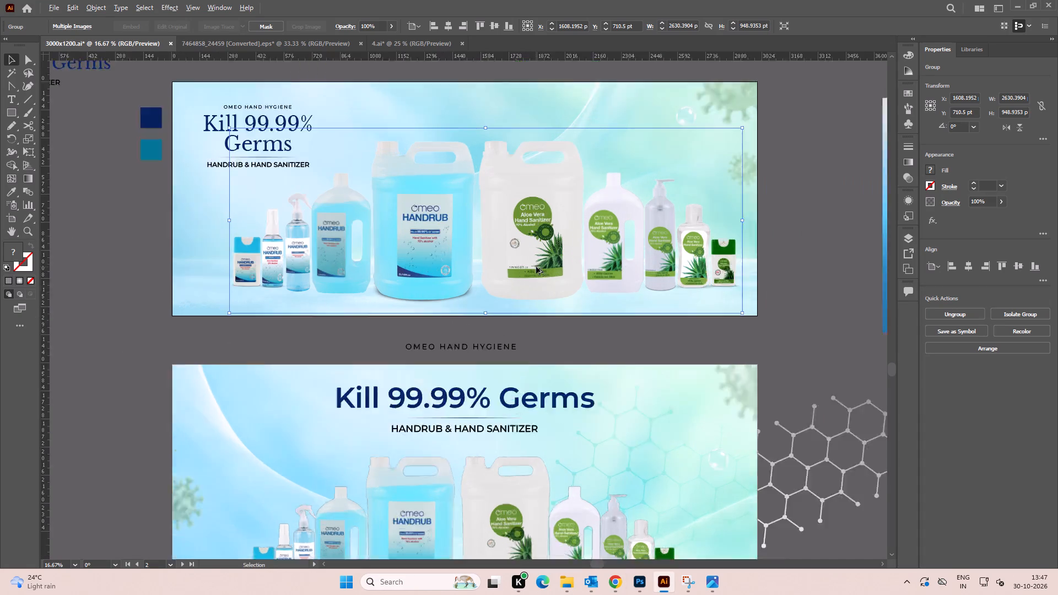
pyautogui.click(536, 255)
# Shrink the lower banner's product lineup image from its left side to about 2310 pt wide.
pyautogui.keyDown('alt'); pyautogui.scroll(-2, 538, 257); pyautogui.keyUp('alt')
pyautogui.press('space')
pyautogui.moveTo(542, 329); pyautogui.dragTo(530, 215)
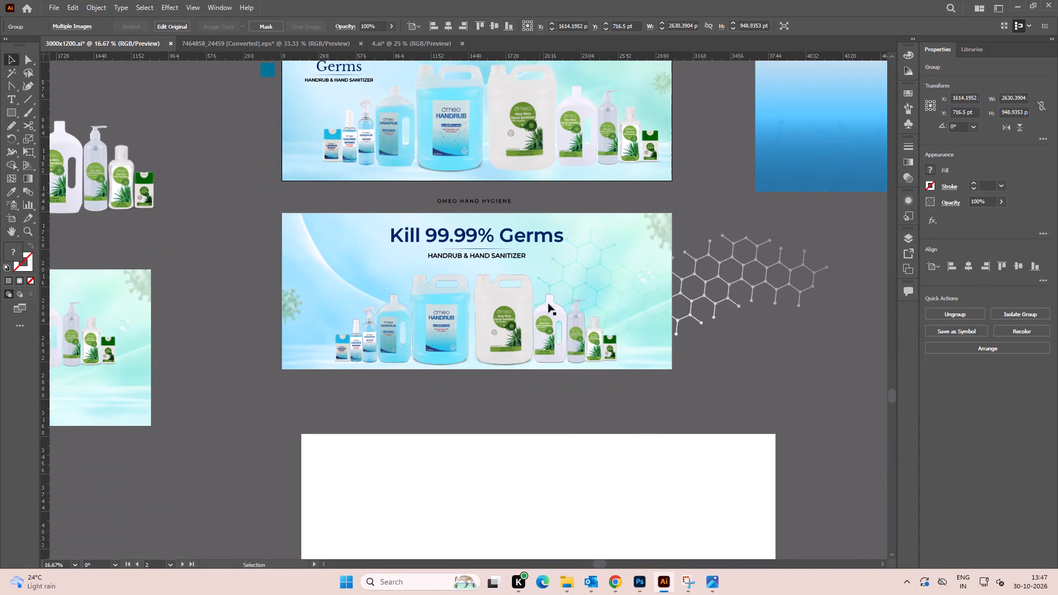
pyautogui.click(564, 386)
pyautogui.keyDown('alt'); pyautogui.scroll(3, 483, 336); pyautogui.keyUp('alt')
pyautogui.click(496, 329)
pyautogui.keyDown('alt'); pyautogui.scroll(-3, 425, 311); pyautogui.keyUp('alt')
pyautogui.press('space')
pyautogui.moveTo(422, 312); pyautogui.dragTo(431, 311)
pyautogui.keyDown('shift'); pyautogui.moveTo(288, 295); pyautogui.dragTo(307, 295); pyautogui.keyUp('shift')
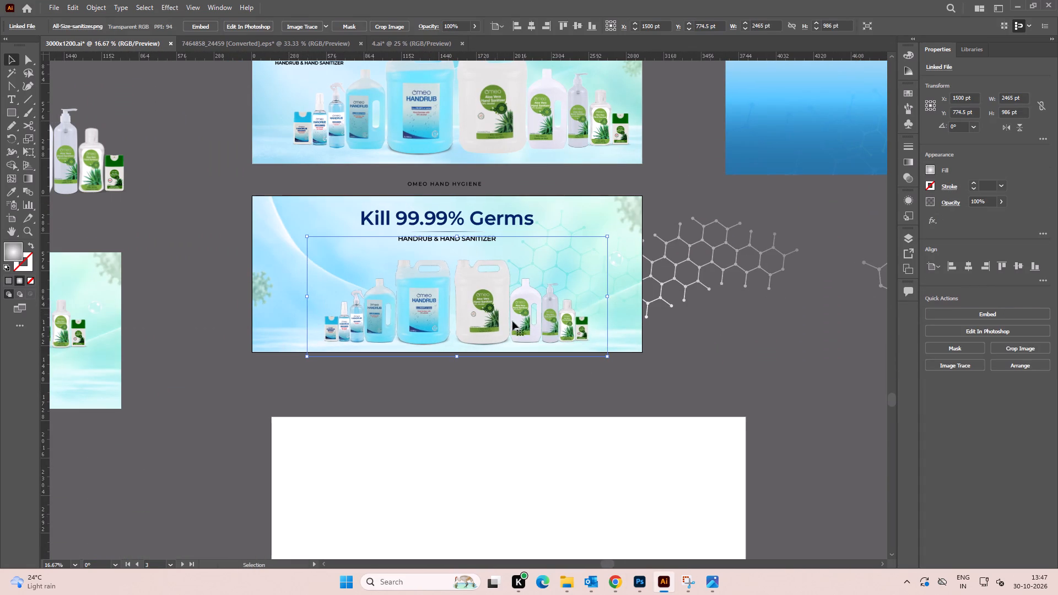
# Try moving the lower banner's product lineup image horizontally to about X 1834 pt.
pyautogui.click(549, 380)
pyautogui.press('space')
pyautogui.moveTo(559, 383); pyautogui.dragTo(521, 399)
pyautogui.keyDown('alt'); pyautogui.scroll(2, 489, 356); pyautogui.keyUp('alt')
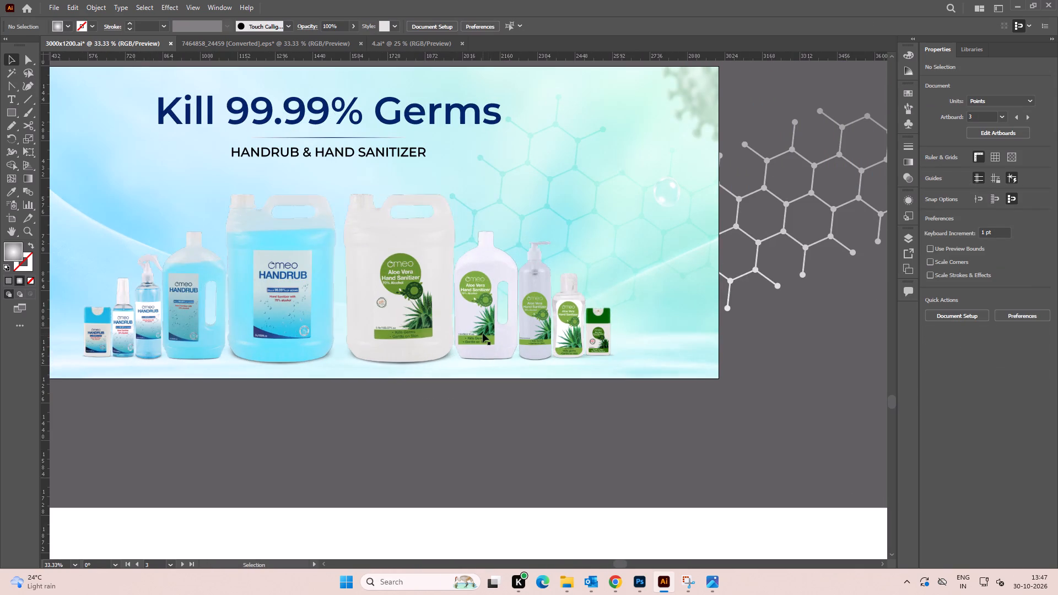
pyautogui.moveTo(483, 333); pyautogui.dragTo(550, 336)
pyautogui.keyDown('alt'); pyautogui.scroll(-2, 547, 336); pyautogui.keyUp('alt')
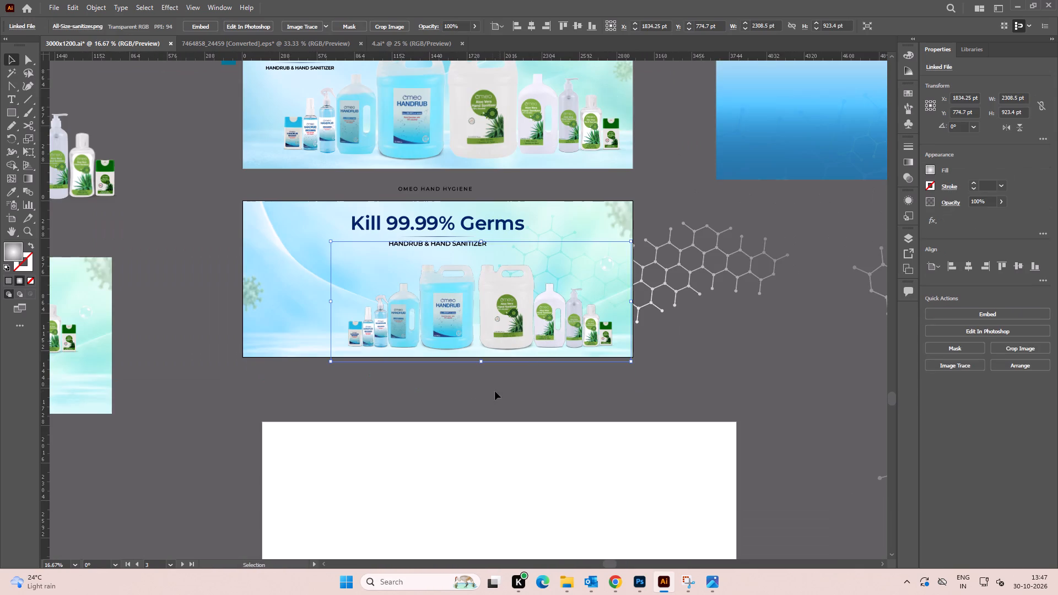
# Undo the last move and the last resize of the lower banner's product lineup image.
pyautogui.hotkey('ctrl', 'z')
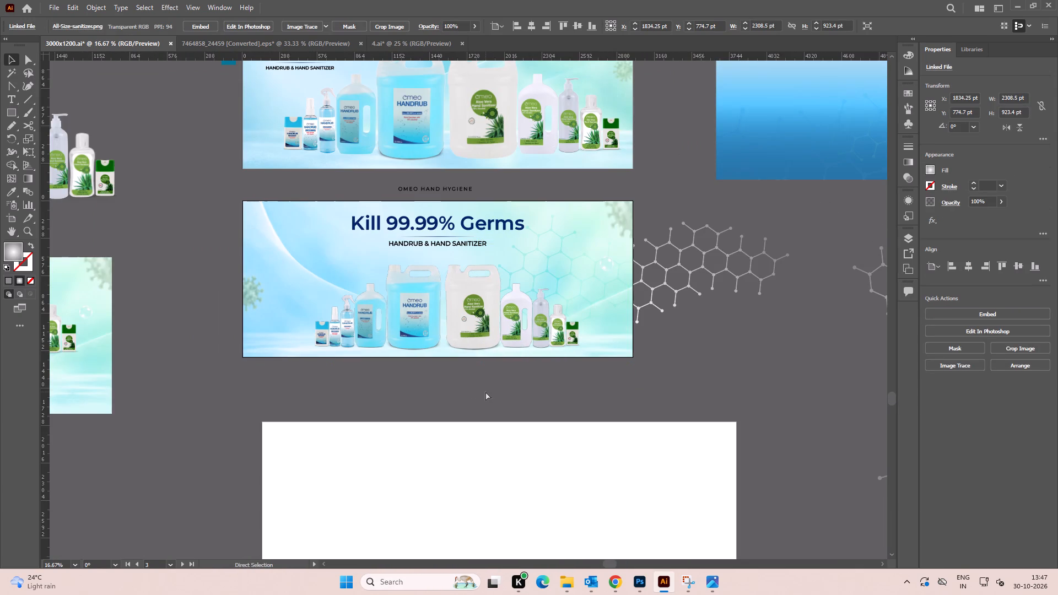
pyautogui.hotkey('ctrl', 'z')
pyautogui.click(485, 392)
# Raise the lower banner's product lineup image to about Y 767 pt and centre it horizontally on the artboard.
pyautogui.keyDown('alt'); pyautogui.scroll(3, 448, 347); pyautogui.keyUp('alt')
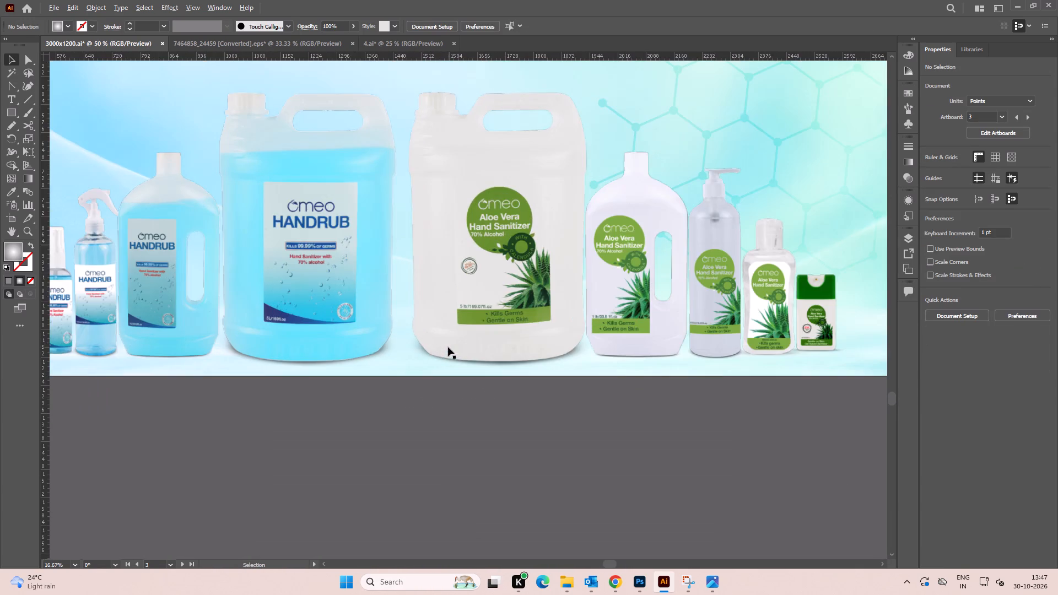
pyautogui.keyDown('alt'); pyautogui.scroll(2, 470, 351); pyautogui.keyUp('alt')
pyautogui.moveTo(480, 351); pyautogui.dragTo(481, 344)
pyautogui.keyDown('alt'); pyautogui.scroll(-2, 481, 343); pyautogui.keyUp('alt')
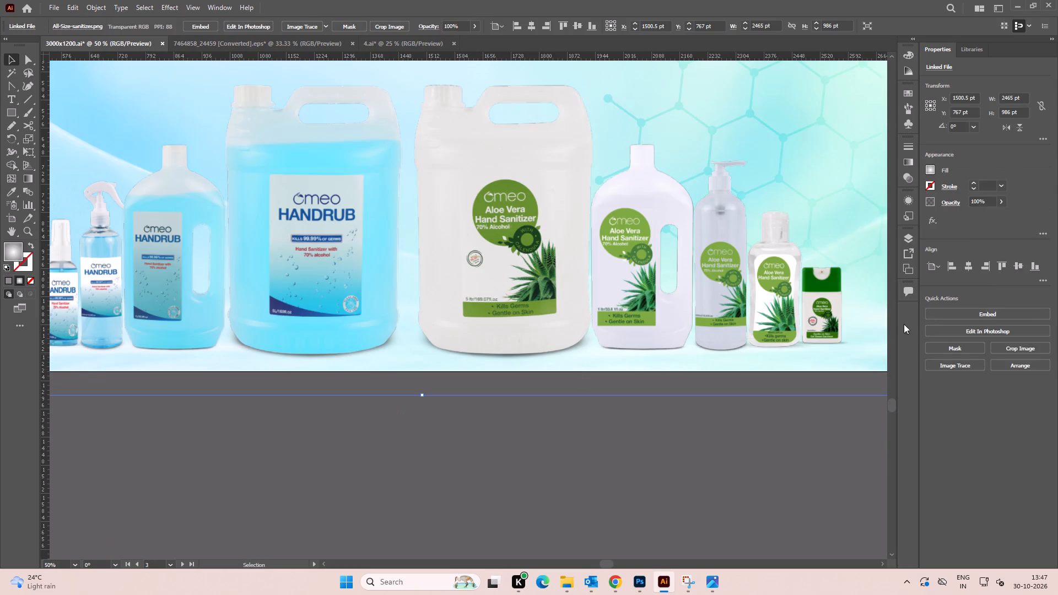
pyautogui.click(972, 264)
pyautogui.keyDown('alt'); pyautogui.scroll(-4, 655, 287); pyautogui.keyUp('alt')
pyautogui.press('space')
pyautogui.press('space')
pyautogui.press('space')
pyautogui.press('space')
pyautogui.press('space')
pyautogui.press('space')
pyautogui.press('space')
pyautogui.press('space')
pyautogui.press('space')
pyautogui.press('space')
pyautogui.press('space')
pyautogui.click(625, 338)
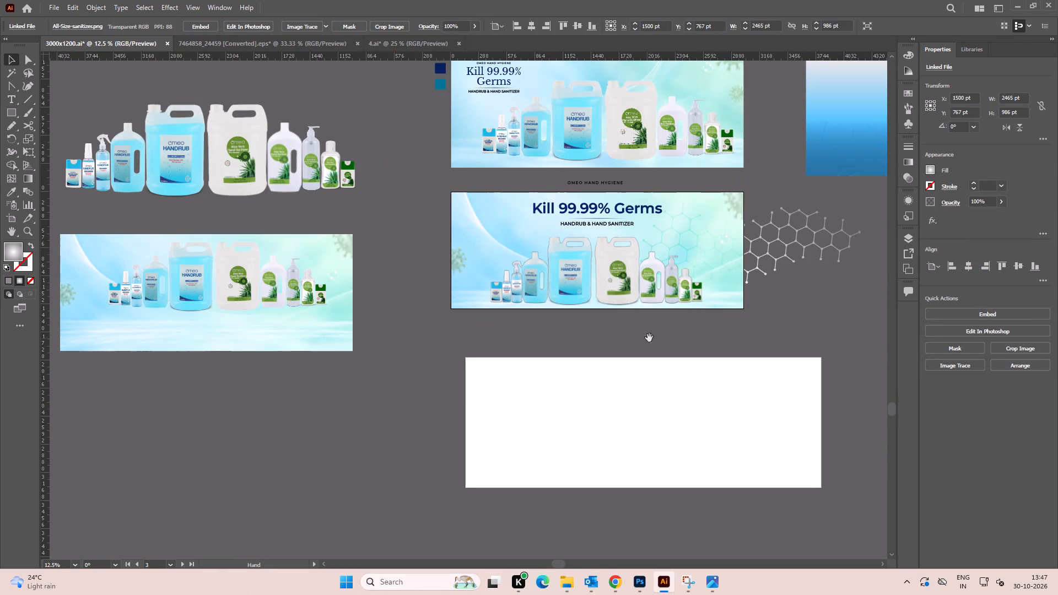
pyautogui.moveTo(646, 338); pyautogui.dragTo(628, 340)
pyautogui.click(624, 340)
# Nudge the lower banner's product lineup image slightly downward.
pyautogui.keyDown('alt'); pyautogui.scroll(7, 593, 321); pyautogui.keyUp('alt')
pyautogui.keyDown('shift'); pyautogui.moveTo(607, 117); pyautogui.dragTo(609, 126); pyautogui.keyUp('shift')
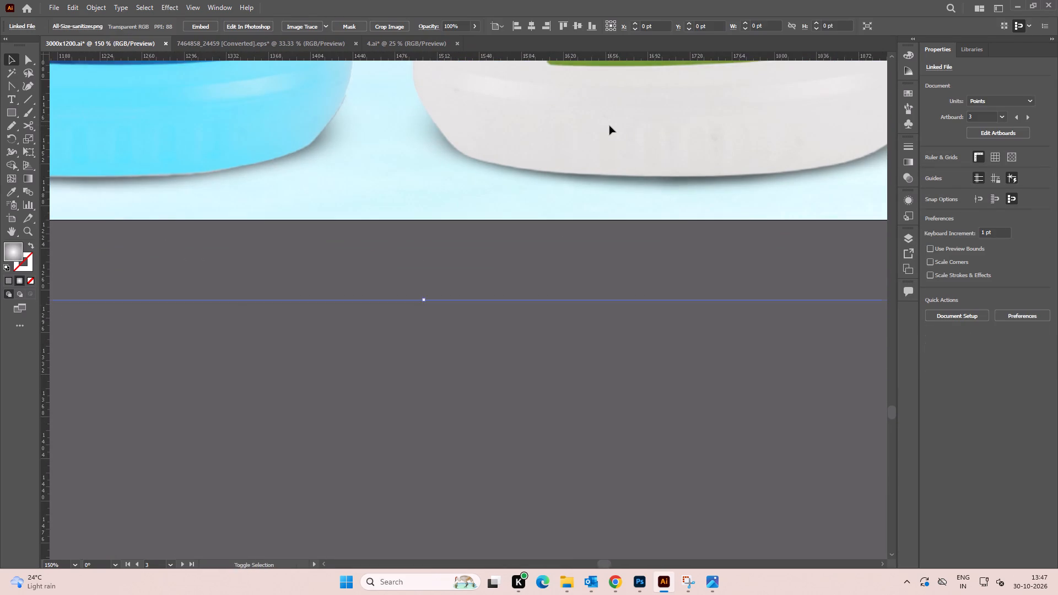
pyautogui.keyDown('alt'); pyautogui.scroll(-3, 609, 125); pyautogui.keyUp('alt')
pyautogui.press('space')
pyautogui.moveTo(608, 164); pyautogui.dragTo(570, 361)
pyautogui.keyDown('alt'); pyautogui.scroll(-2, 562, 300); pyautogui.keyUp('alt')
pyautogui.click(577, 370)
# Delete the spare product lineup image and the spare banner lying beside the artboards.
pyautogui.press('space')
pyautogui.moveTo(607, 367); pyautogui.dragTo(590, 408)
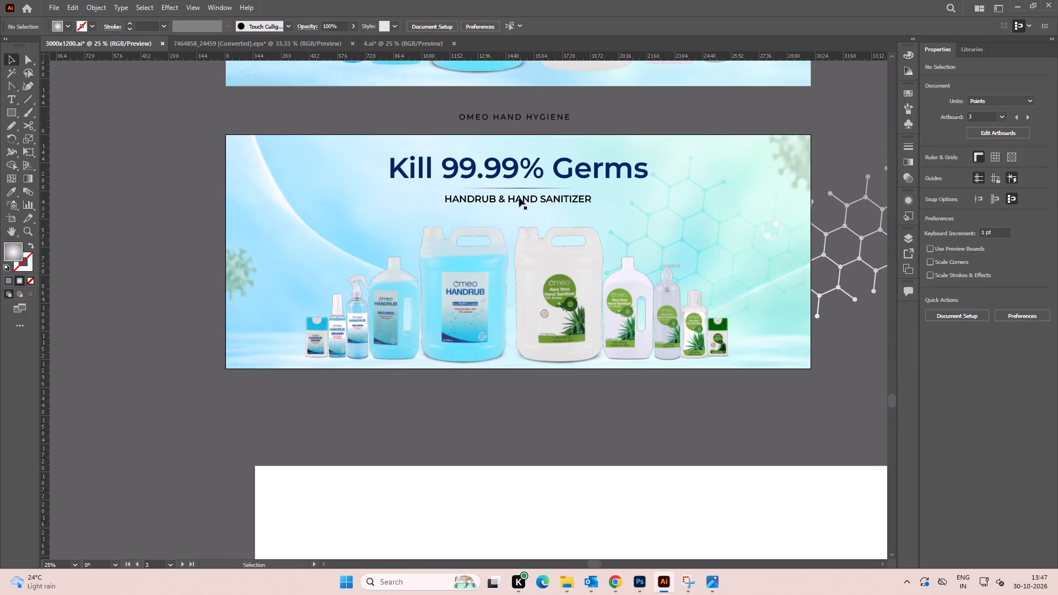
pyautogui.keyDown('alt'); pyautogui.scroll(-1, 705, 231); pyautogui.keyUp('alt')
pyautogui.press('space')
pyautogui.press('space')
pyautogui.press('space')
pyautogui.press('space')
pyautogui.press('space')
pyautogui.press('space')
pyautogui.press('space')
pyautogui.press('space')
pyautogui.press('space')
pyautogui.press('space')
pyautogui.press('space')
pyautogui.moveTo(724, 232); pyautogui.dragTo(591, 236)
pyautogui.doubleClick(667, 181)
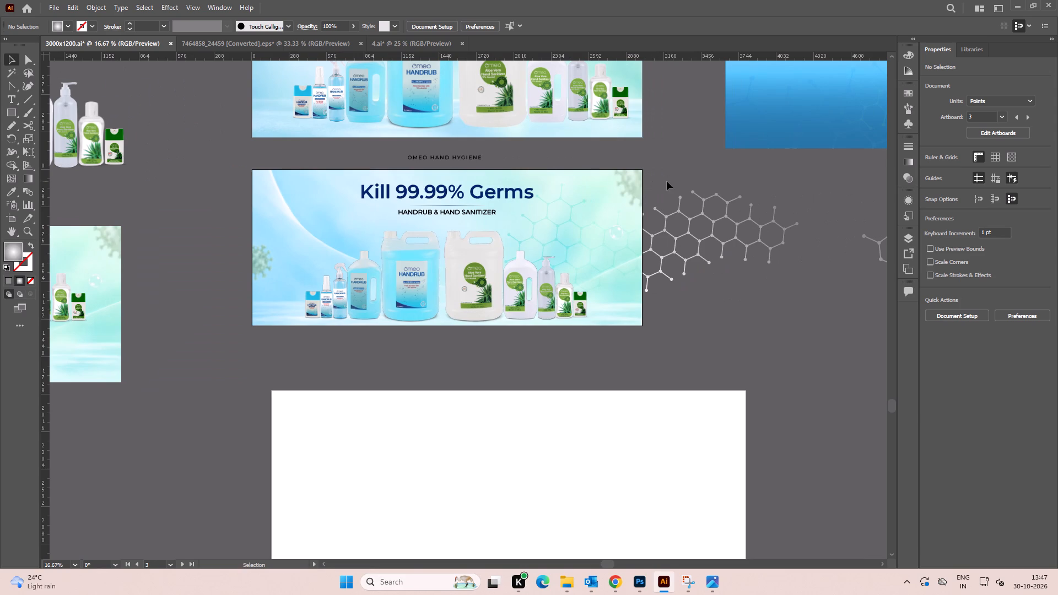
pyautogui.press('space')
pyautogui.press('space')
pyautogui.press('space')
pyautogui.press('space')
pyautogui.press('space')
pyautogui.press('space')
pyautogui.press('space')
pyautogui.press('space')
pyautogui.press('space')
pyautogui.press('space')
pyautogui.press('space')
pyautogui.press('space')
pyautogui.press('space')
pyautogui.press('space')
pyautogui.press('space')
pyautogui.press('space')
pyautogui.press('space')
pyautogui.press('space')
pyautogui.press('space')
pyautogui.press('space')
pyautogui.moveTo(668, 171); pyautogui.dragTo(697, 372)
pyautogui.scroll(-3, 685, 266)
pyautogui.press('space')
pyautogui.moveTo(662, 317); pyautogui.dragTo(679, 299)
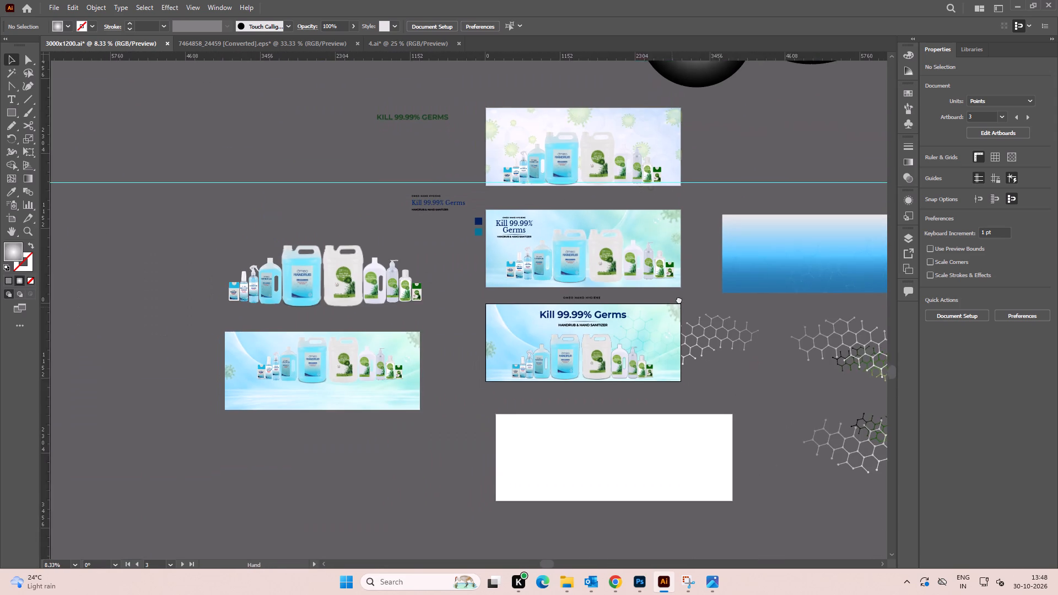
pyautogui.moveTo(679, 299); pyautogui.dragTo(689, 288)
pyautogui.click(189, 261)
pyautogui.moveTo(226, 236); pyautogui.dragTo(395, 406)
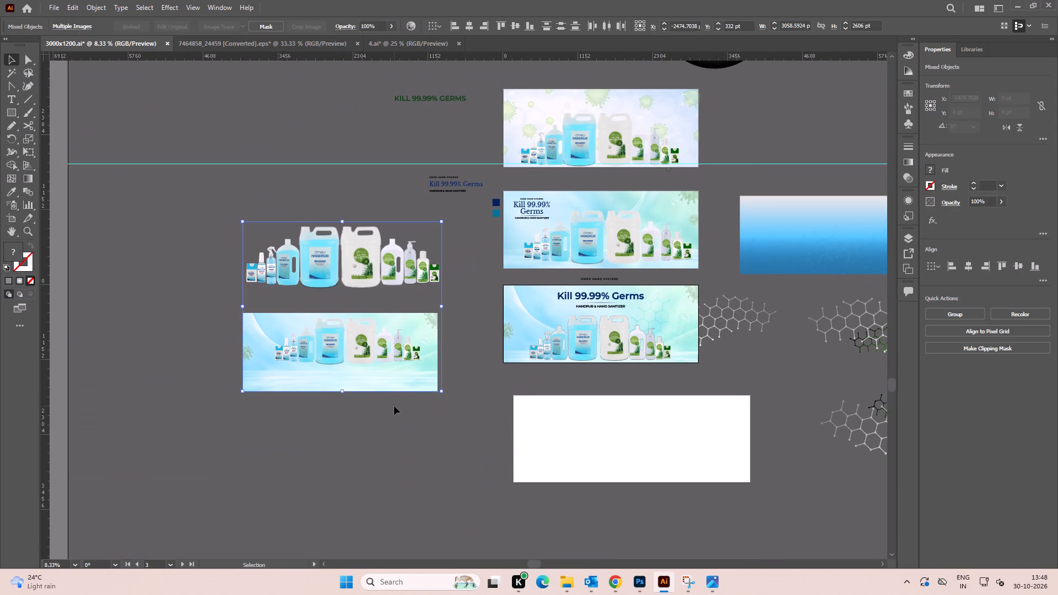
pyautogui.press('Delete')
# Delete the spare green "KILL 99.99% GERMS" text beside the virus-pattern banner.
pyautogui.press('space')
pyautogui.press('space')
pyautogui.press('space')
pyautogui.press('space')
pyautogui.moveTo(400, 286); pyautogui.dragTo(353, 408)
pyautogui.moveTo(333, 194); pyautogui.dragTo(368, 260)
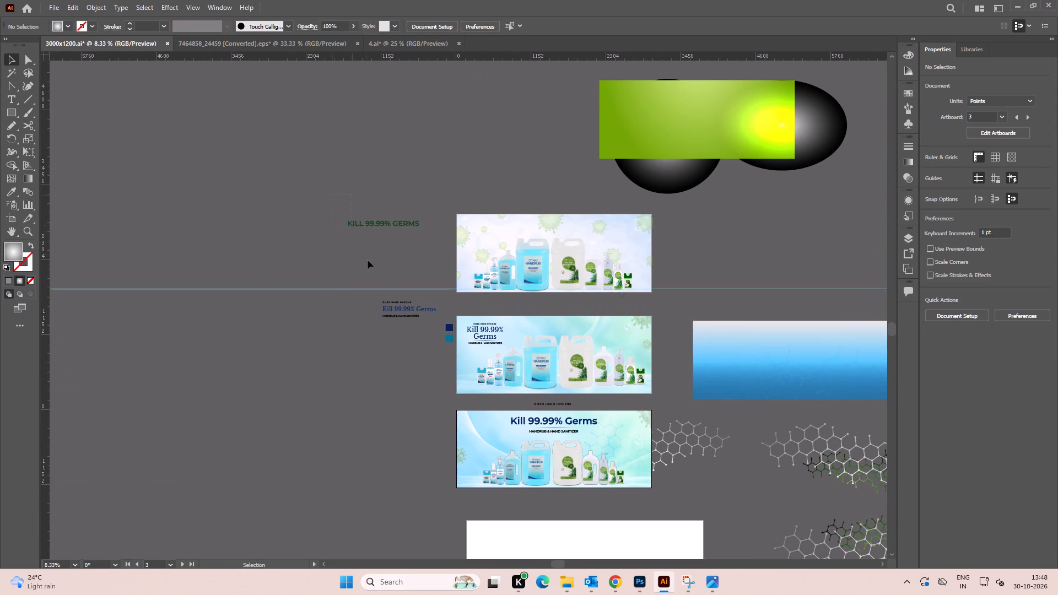
pyautogui.moveTo(368, 260); pyautogui.dragTo(388, 321)
pyautogui.click(381, 359)
pyautogui.moveTo(332, 169); pyautogui.dragTo(369, 237)
pyautogui.moveTo(369, 237); pyautogui.dragTo(374, 246)
pyautogui.press('Delete')
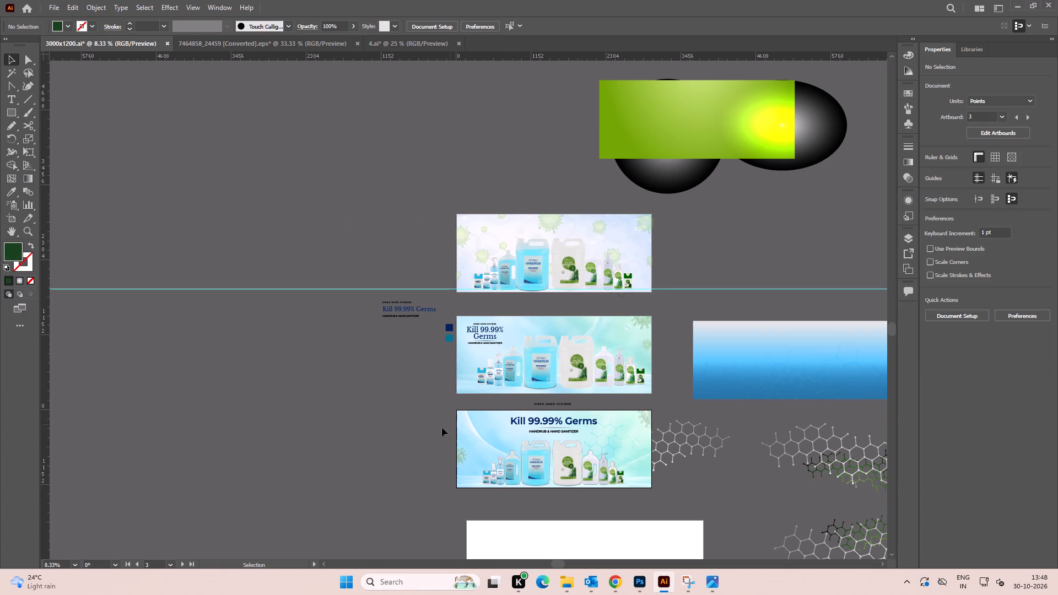
# Move the small "OMEO HAND HYGIENE" line off the middle banner to the empty area just above it.
pyautogui.press('space')
pyautogui.moveTo(438, 430); pyautogui.dragTo(334, 378)
pyautogui.keyDown('alt'); pyautogui.scroll(2, 377, 306); pyautogui.keyUp('alt')
pyautogui.press('space')
pyautogui.moveTo(353, 300); pyautogui.dragTo(362, 313)
pyautogui.keyDown('alt'); pyautogui.scroll(2, 398, 251); pyautogui.keyUp('alt')
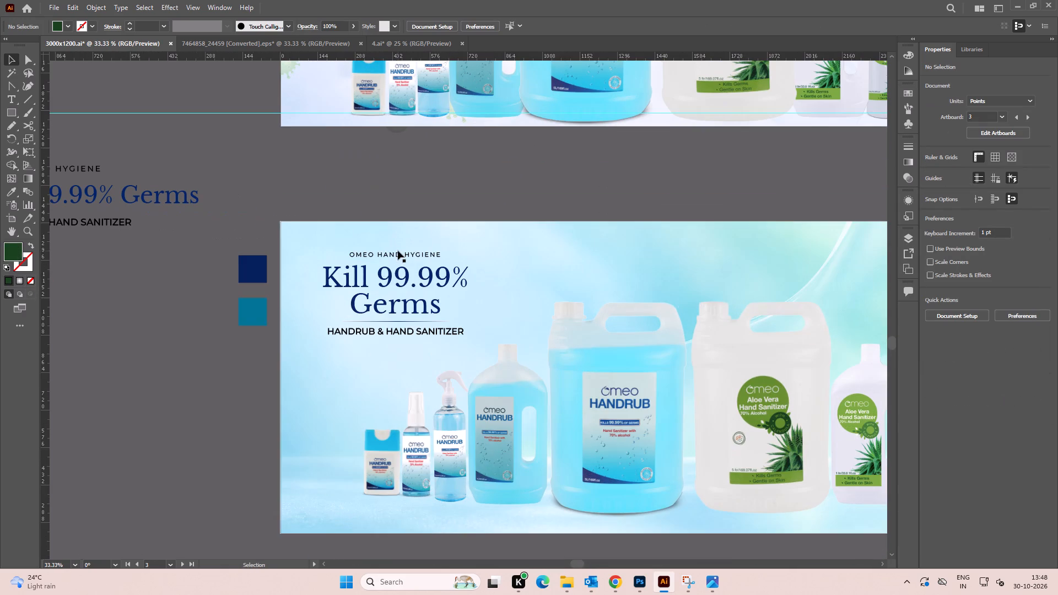
pyautogui.moveTo(397, 255); pyautogui.dragTo(382, 176)
# Join the middle banner's two-line headline into the single line "Kill 99.99% Germs".
pyautogui.click(401, 285)
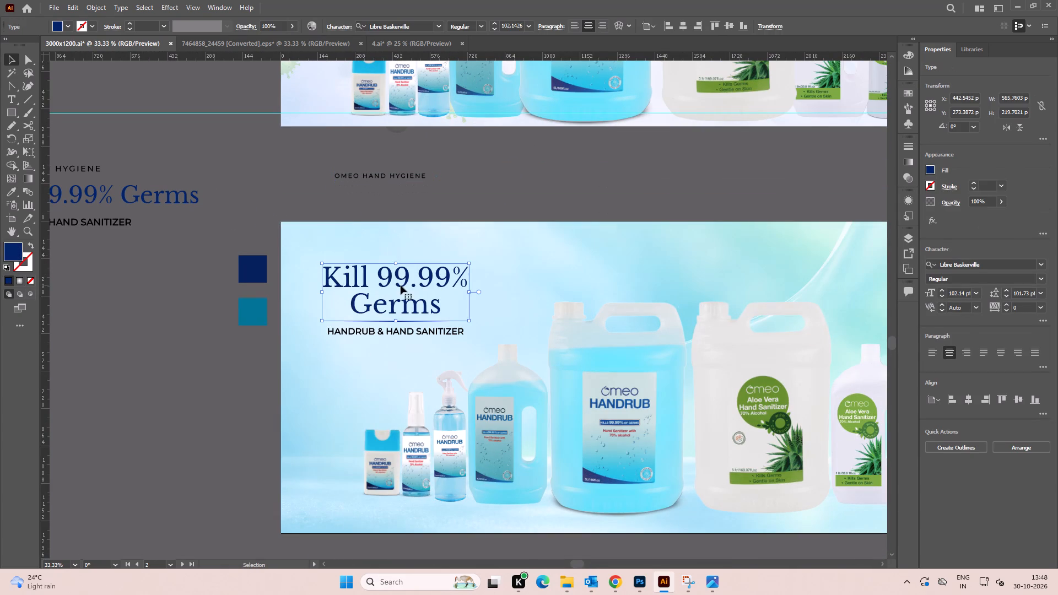
pyautogui.press('t')
pyautogui.click(356, 309)
pyautogui.press('BackSpace')
pyautogui.press('space')
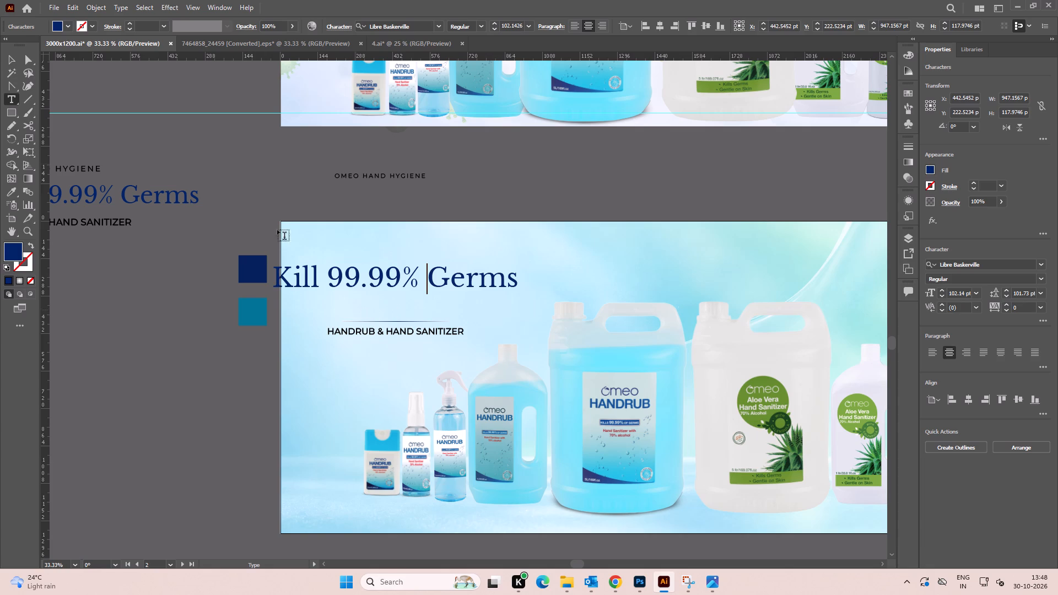
pyautogui.click(6, 62)
# Place the single-line headline near the middle banner's upper-left corner and enlarge it to about 126 pt type.
pyautogui.moveTo(400, 282); pyautogui.dragTo(449, 271)
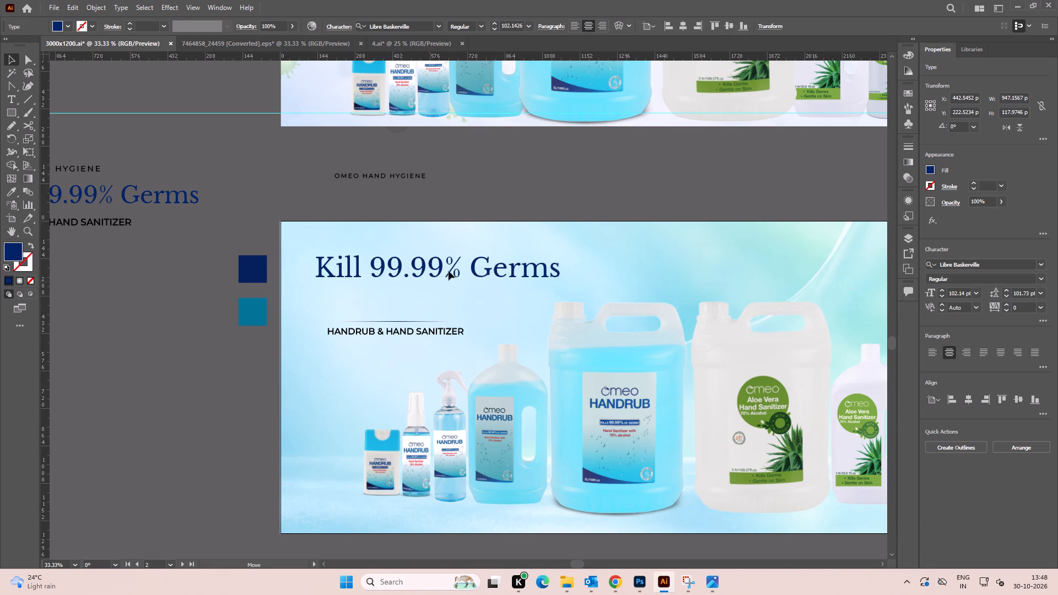
pyautogui.moveTo(449, 271); pyautogui.dragTo(447, 268)
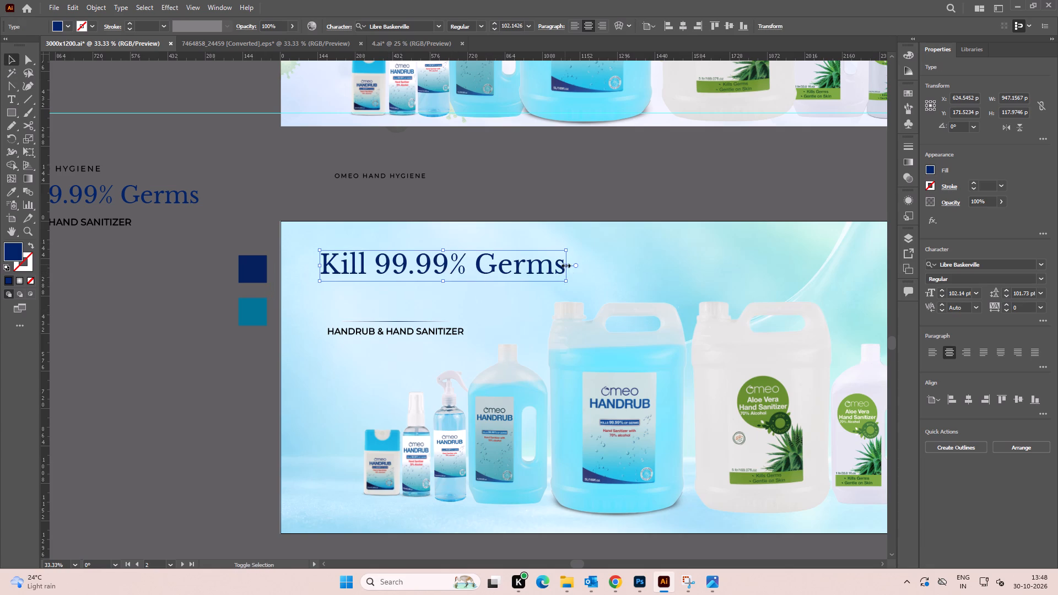
pyautogui.keyDown('shift'); pyautogui.moveTo(565, 264); pyautogui.dragTo(596, 264); pyautogui.keyUp('shift')
pyautogui.moveTo(580, 269); pyautogui.dragTo(594, 268)
pyautogui.keyDown('shift'); pyautogui.moveTo(609, 264); pyautogui.dragTo(636, 262); pyautogui.keyUp('shift')
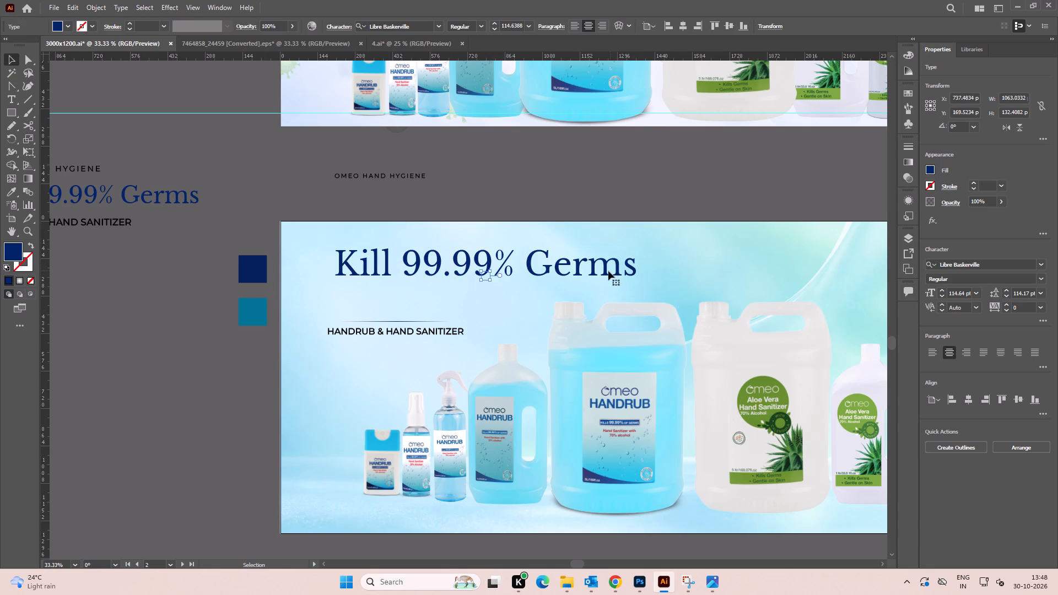
pyautogui.click(454, 194)
# Reduce the middle banner's "Kill 99.99% Germs" headline to about 110 pt type.
pyautogui.press('space')
pyautogui.moveTo(459, 210); pyautogui.dragTo(503, 163)
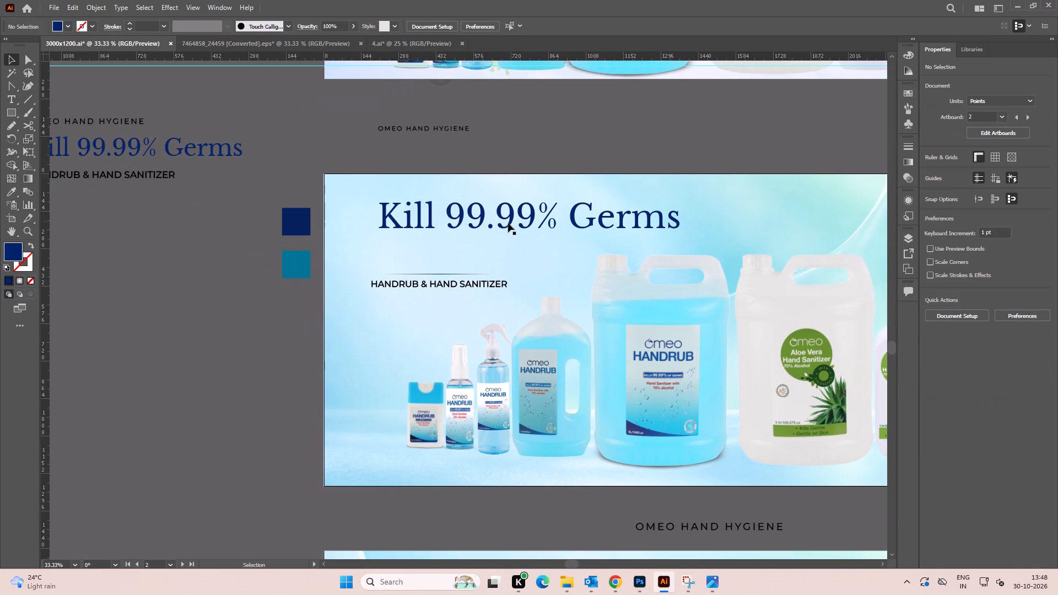
pyautogui.keyDown('alt'); pyautogui.scroll(-2, 508, 223); pyautogui.keyUp('alt')
pyautogui.press('space')
pyautogui.moveTo(516, 231); pyautogui.dragTo(483, 228)
pyautogui.keyDown('alt'); pyautogui.scroll(2, 509, 215); pyautogui.keyUp('alt')
pyautogui.click(534, 222)
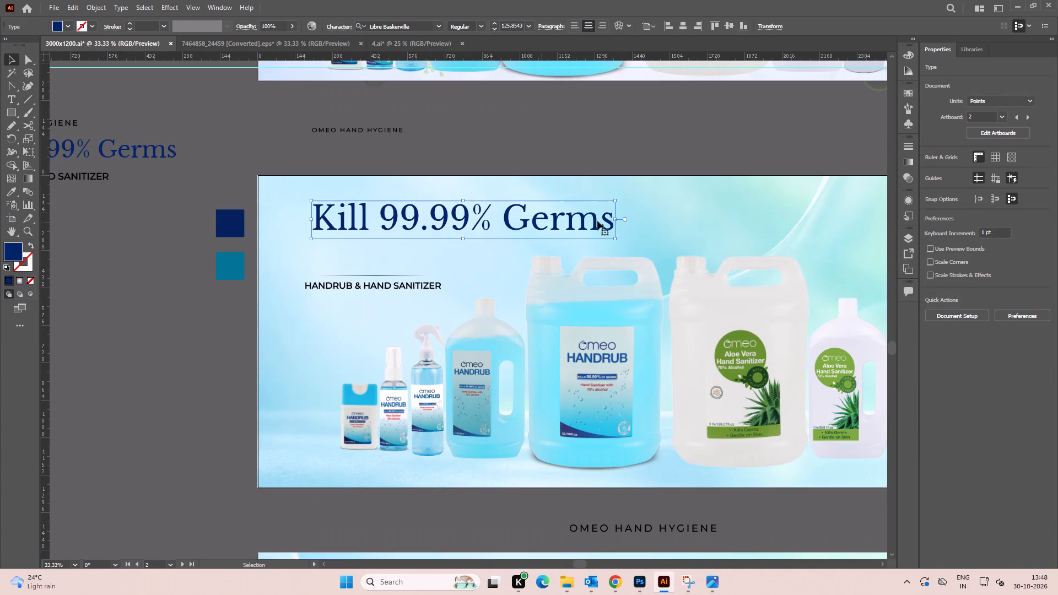
pyautogui.keyDown('shift'); pyautogui.moveTo(614, 220); pyautogui.dragTo(576, 219); pyautogui.keyUp('shift')
# Enlarge the middle banner's product group to about 2780 pt wide and centre it horizontally on the artboard.
pyautogui.press('space')
pyautogui.moveTo(618, 255); pyautogui.dragTo(526, 234)
pyautogui.click(519, 272)
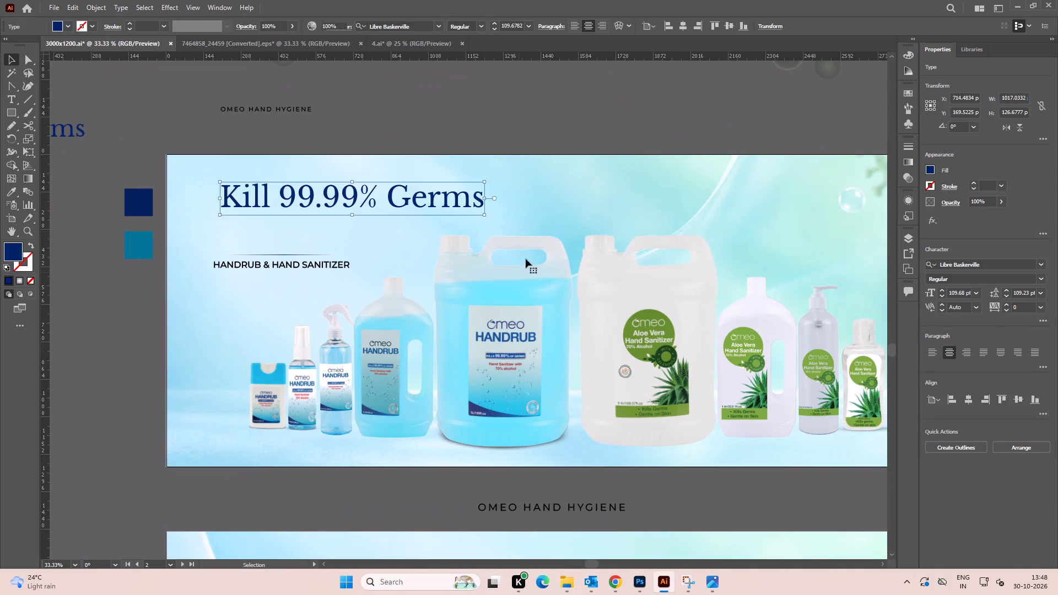
pyautogui.keyDown('shift'); pyautogui.moveTo(585, 217); pyautogui.dragTo(586, 203); pyautogui.keyUp('shift')
pyautogui.press('space')
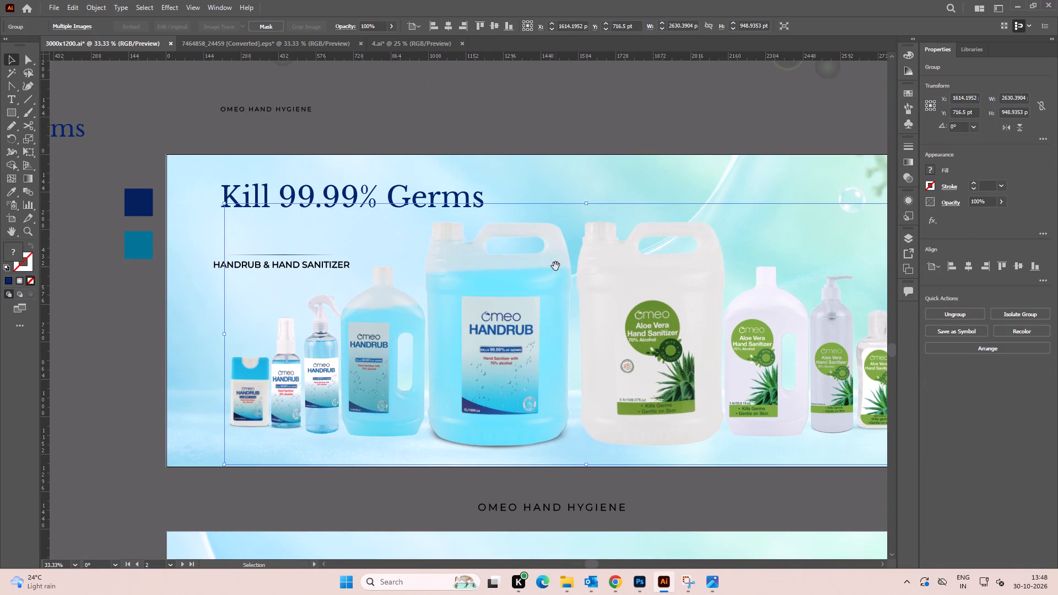
pyautogui.scroll(-1, 555, 266)
pyautogui.click(969, 266)
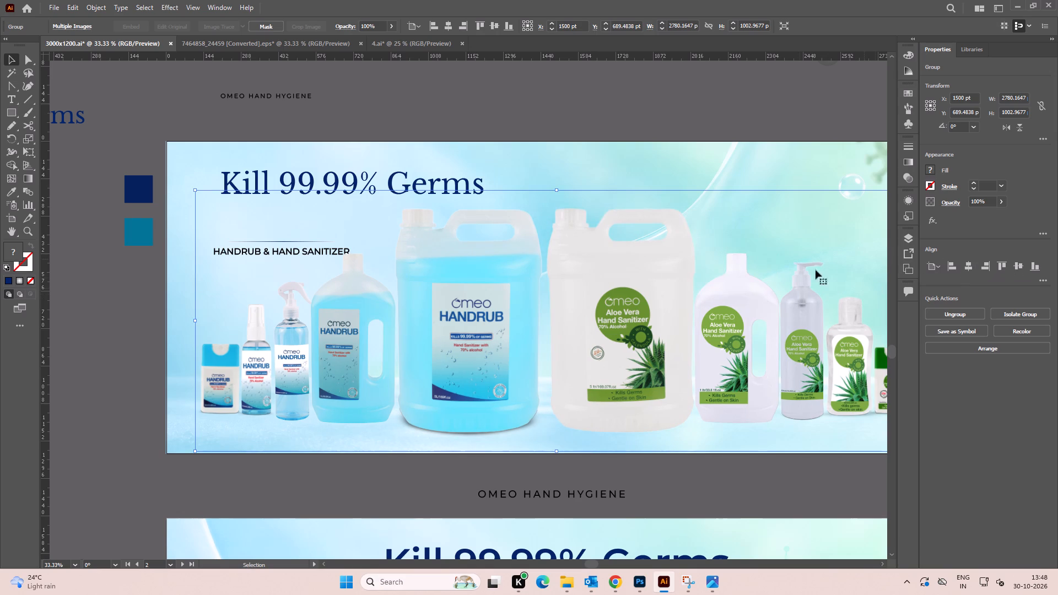
pyautogui.press('space')
pyautogui.moveTo(744, 350); pyautogui.dragTo(597, 348)
pyautogui.keyDown('alt'); pyautogui.scroll(-1, 635, 331); pyautogui.keyUp('alt')
pyautogui.click(790, 356)
# Shrink the middle banner's product group to about 2686 pt wide and reposition it at about X 1618, Y 729 pt.
pyautogui.press('space')
pyautogui.moveTo(715, 331); pyautogui.dragTo(726, 329)
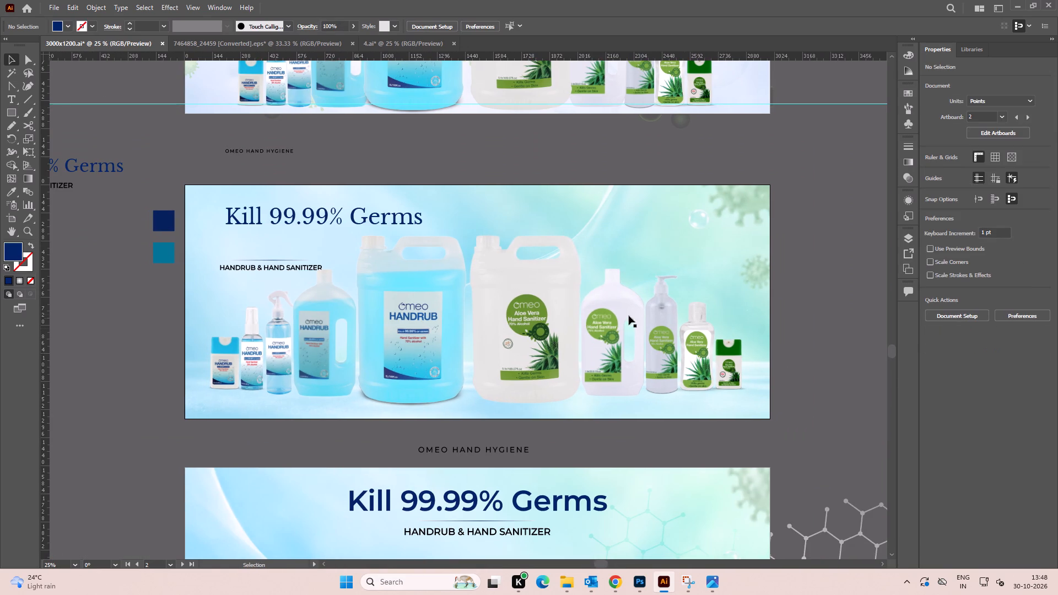
pyautogui.click(532, 303)
pyautogui.moveTo(563, 320); pyautogui.dragTo(573, 320)
pyautogui.keyDown('shift'); pyautogui.moveTo(215, 320); pyautogui.dragTo(232, 322); pyautogui.keyUp('shift')
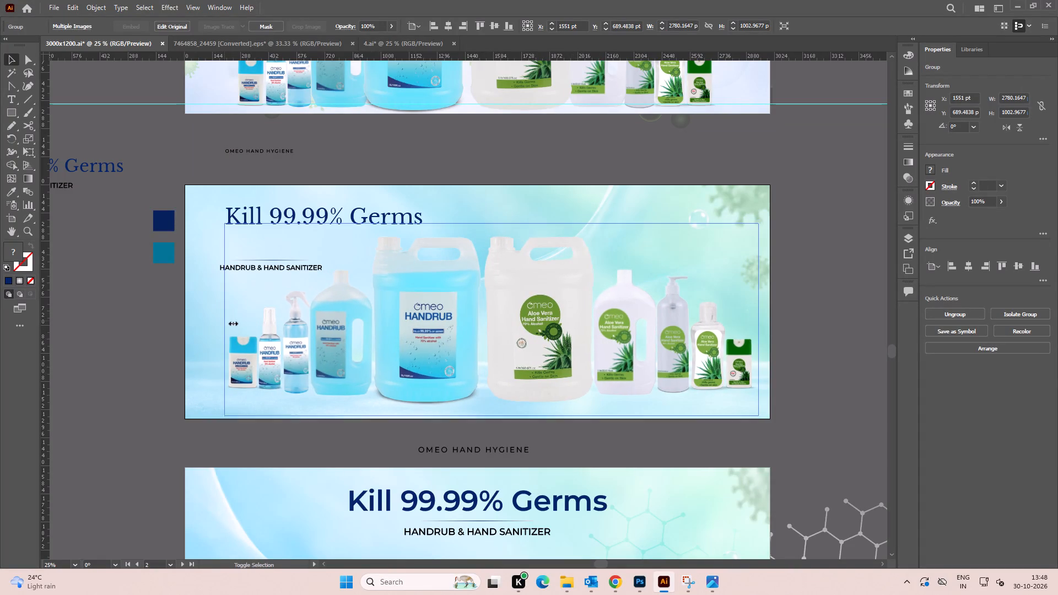
pyautogui.keyDown('shift'); pyautogui.moveTo(232, 322); pyautogui.dragTo(234, 322); pyautogui.keyUp('shift')
pyautogui.moveTo(478, 312); pyautogui.dragTo(483, 319)
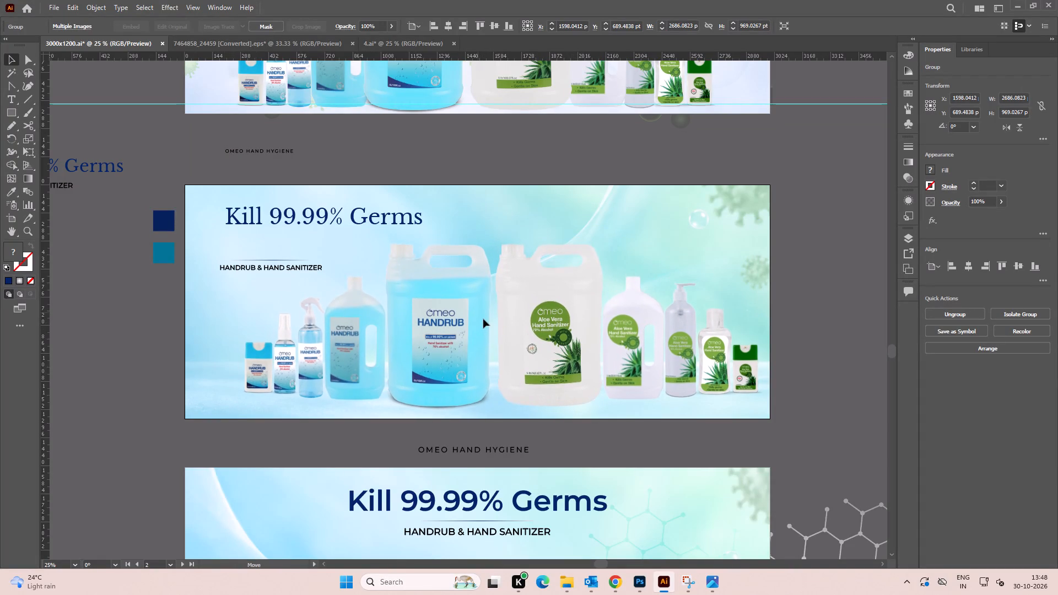
pyautogui.moveTo(483, 319); pyautogui.dragTo(482, 320)
pyautogui.click(844, 360)
# Duplicate the lower banner's white hexagon molecule pattern onto the right edge of the middle banner.
pyautogui.press('space')
pyautogui.moveTo(834, 350); pyautogui.dragTo(841, 353)
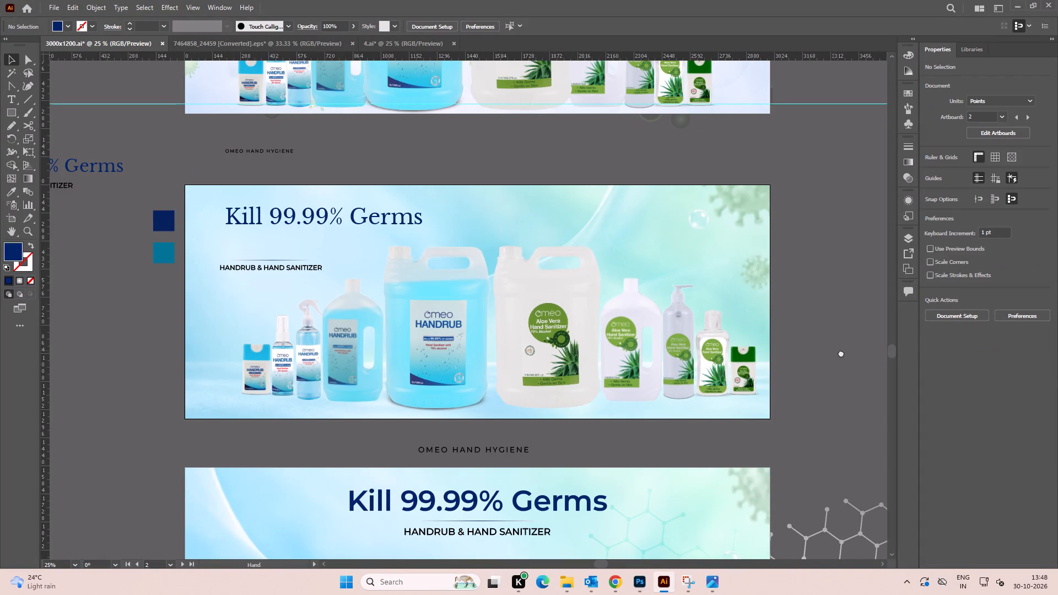
pyautogui.moveTo(841, 353); pyautogui.dragTo(845, 354)
pyautogui.press('space')
pyautogui.press('space')
pyautogui.press('space')
pyautogui.press('space')
pyautogui.press('space')
pyautogui.moveTo(469, 311); pyautogui.dragTo(493, 311)
pyautogui.keyDown('alt'); pyautogui.scroll(-2, 532, 326); pyautogui.keyUp('alt')
pyautogui.press('space')
pyautogui.moveTo(568, 339); pyautogui.dragTo(438, 303)
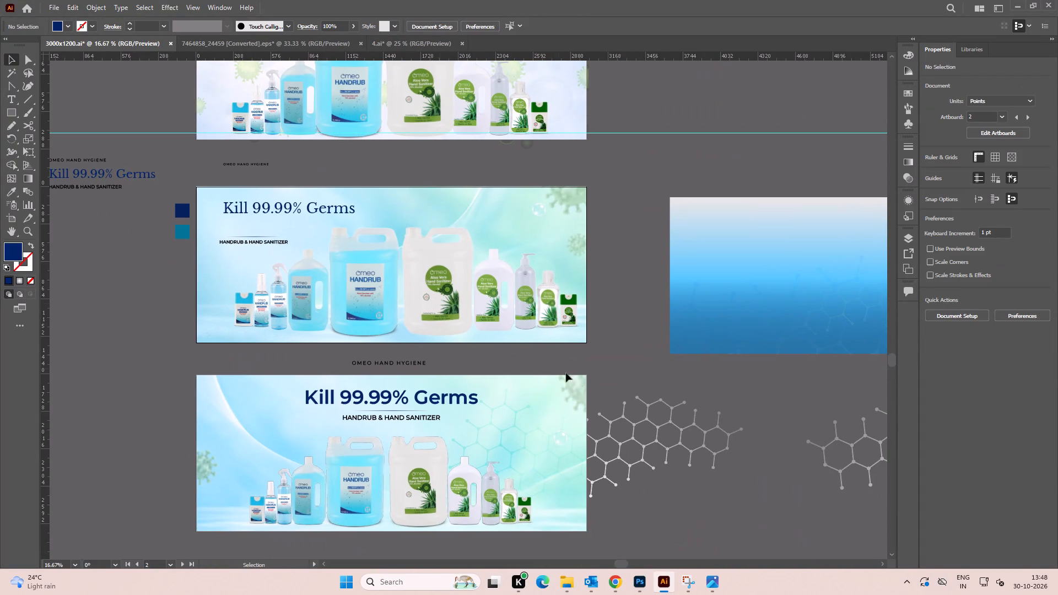
pyautogui.keyDown('alt'); pyautogui.moveTo(611, 423); pyautogui.dragTo(624, 228); pyautogui.keyUp('alt')
# Bring the middle banner's product group to the front, above the hexagon pattern.
pyautogui.click(315, 310)
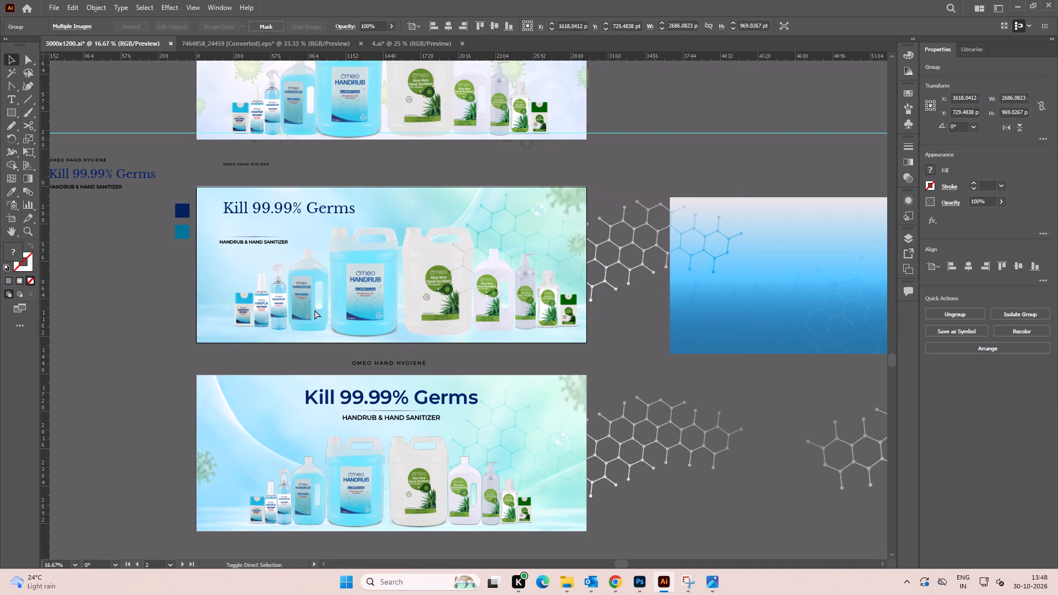
pyautogui.hotkey('ctrl', 'shift', ']')
pyautogui.click(628, 327)
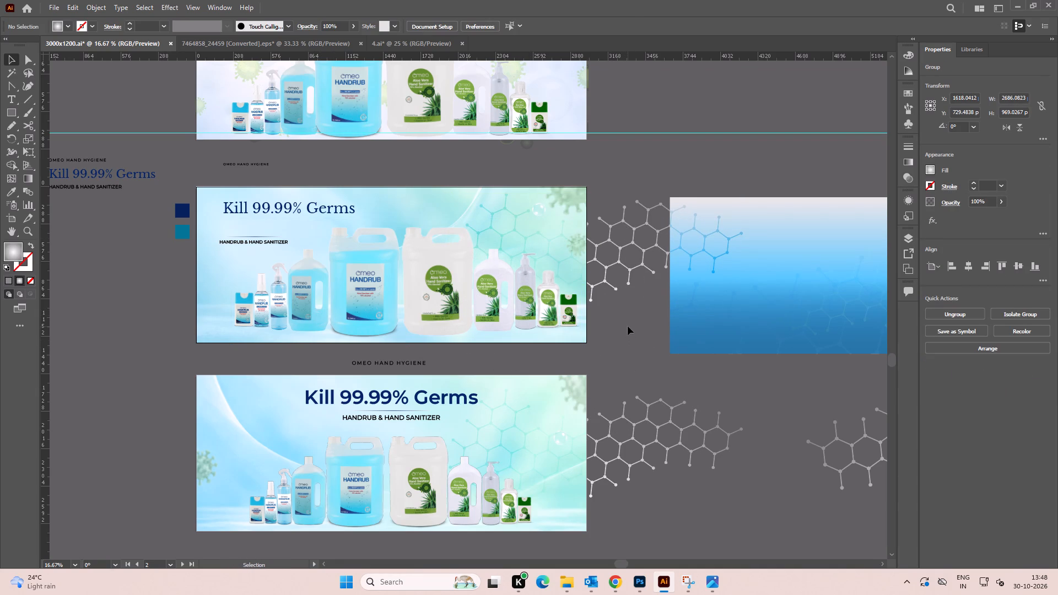
# Shift the middle banner's hexagon pattern further into the artwork, to about X 2812, Y 522 pt.
pyautogui.keyDown('alt'); pyautogui.scroll(2, 628, 234); pyautogui.keyUp('alt')
pyautogui.keyDown('shift'); pyautogui.moveTo(614, 262); pyautogui.dragTo(576, 261); pyautogui.keyUp('shift')
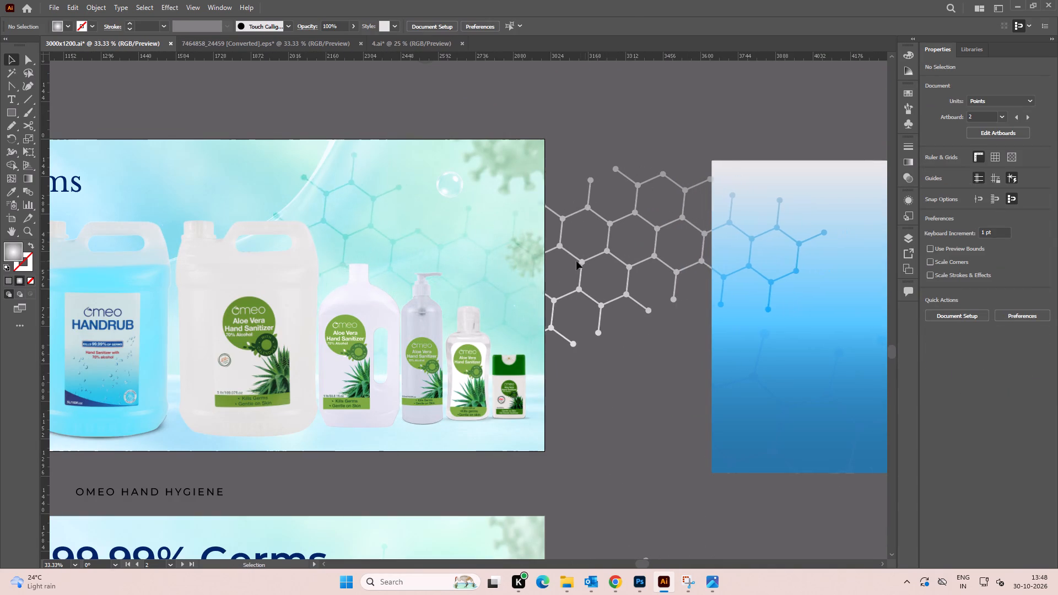
pyautogui.keyDown('shift'); pyautogui.moveTo(576, 261); pyautogui.dragTo(548, 264); pyautogui.keyUp('shift')
pyautogui.keyDown('alt'); pyautogui.scroll(-3, 548, 262); pyautogui.keyUp('alt')
pyautogui.press('space')
pyautogui.moveTo(388, 262); pyautogui.dragTo(456, 265)
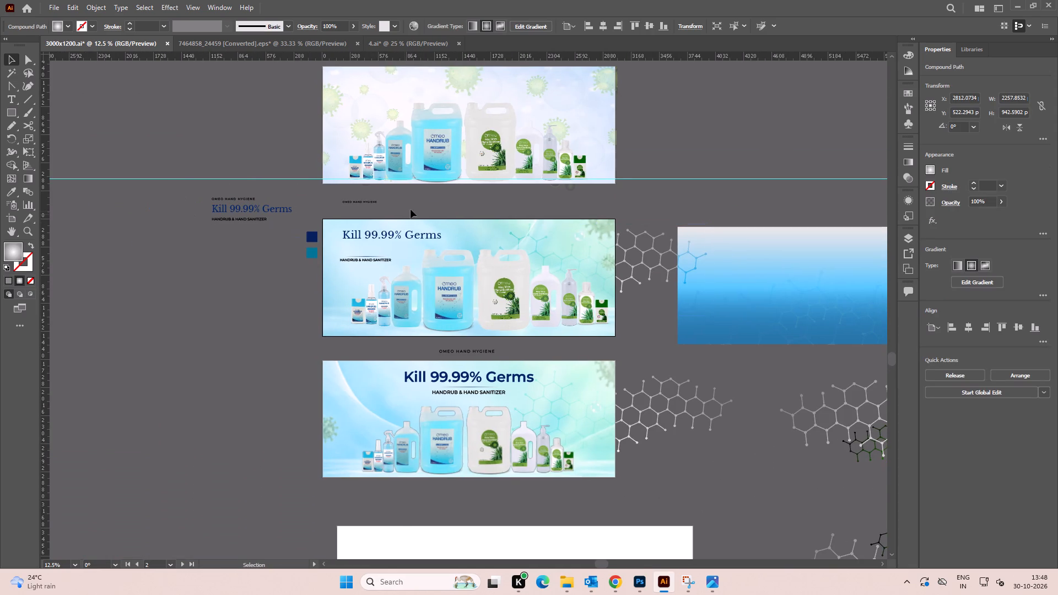
# Move the divider line up to sit just beneath the middle banner's "Kill 99.99% Germs" headline.
pyautogui.click(411, 209)
pyautogui.keyDown('alt'); pyautogui.scroll(2, 351, 247); pyautogui.keyUp('alt')
pyautogui.press('space')
pyautogui.moveTo(358, 248); pyautogui.dragTo(363, 262)
pyautogui.keyDown('alt'); pyautogui.scroll(2, 387, 287); pyautogui.keyUp('alt')
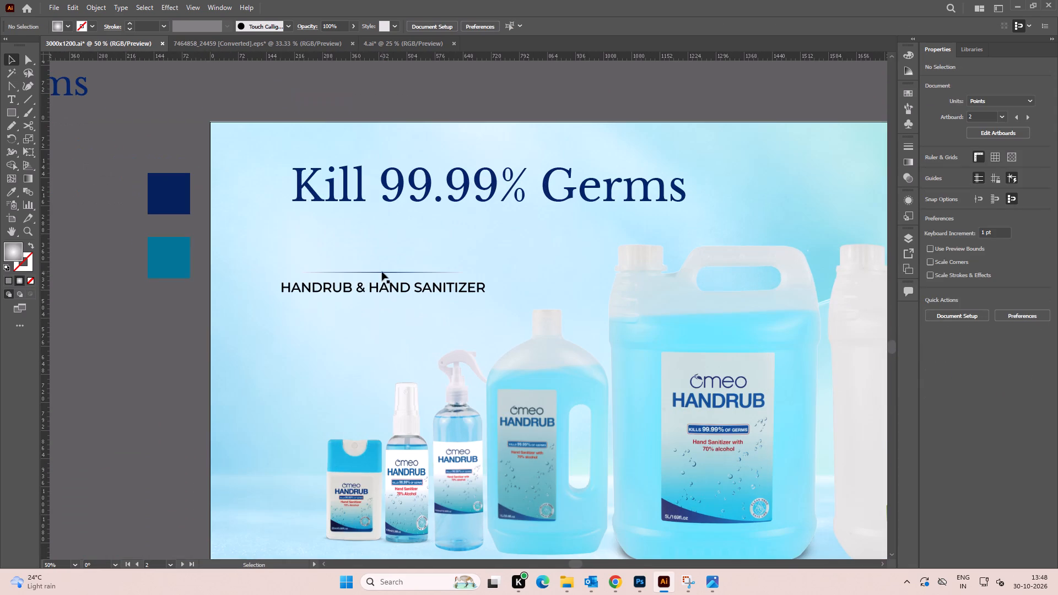
pyautogui.moveTo(382, 273); pyautogui.dragTo(381, 220)
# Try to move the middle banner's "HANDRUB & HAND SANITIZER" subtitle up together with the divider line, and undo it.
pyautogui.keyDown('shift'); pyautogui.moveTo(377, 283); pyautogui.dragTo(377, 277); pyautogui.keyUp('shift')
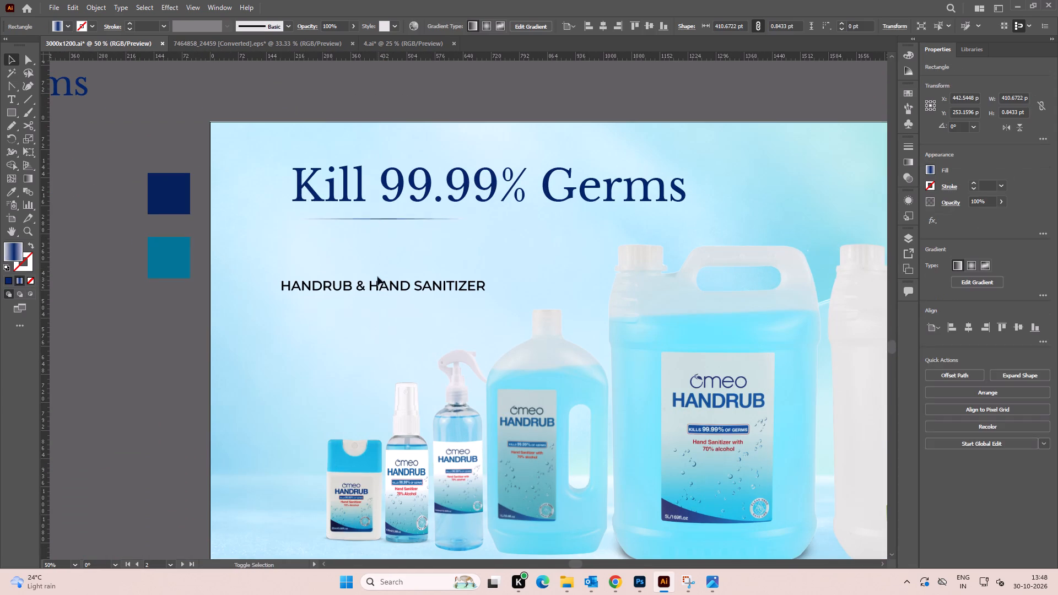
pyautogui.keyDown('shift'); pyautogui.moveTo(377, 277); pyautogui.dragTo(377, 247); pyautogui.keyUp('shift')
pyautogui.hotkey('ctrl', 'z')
# Lock the middle banner's background image.
pyautogui.click(362, 327)
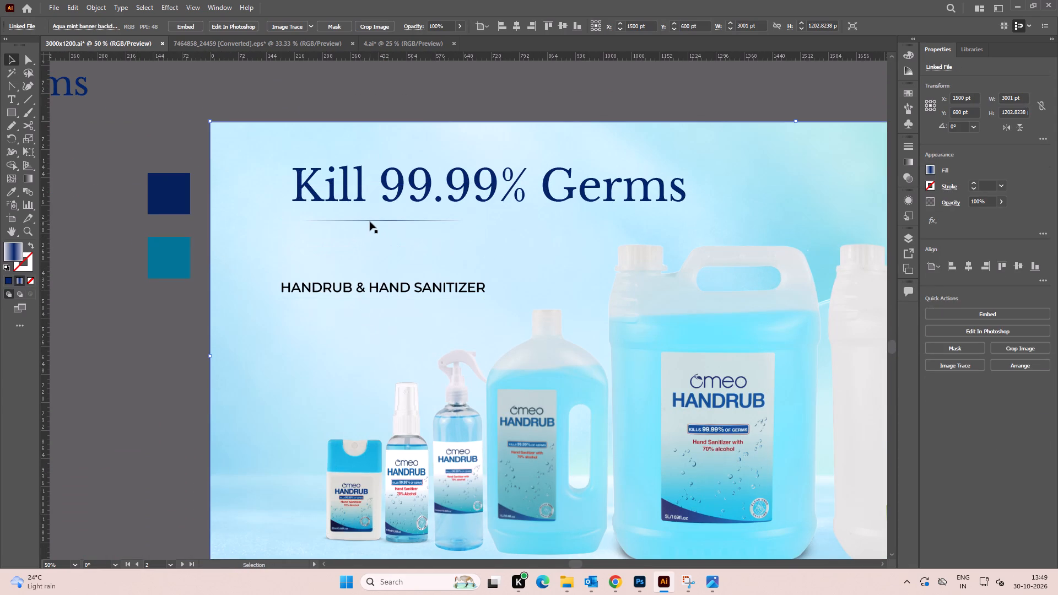
pyautogui.keyDown('alt'); pyautogui.scroll(2, 370, 221); pyautogui.keyUp('alt')
pyautogui.keyDown('alt'); pyautogui.scroll(-3, 370, 221); pyautogui.keyUp('alt')
pyautogui.click(240, 142)
pyautogui.click(299, 175)
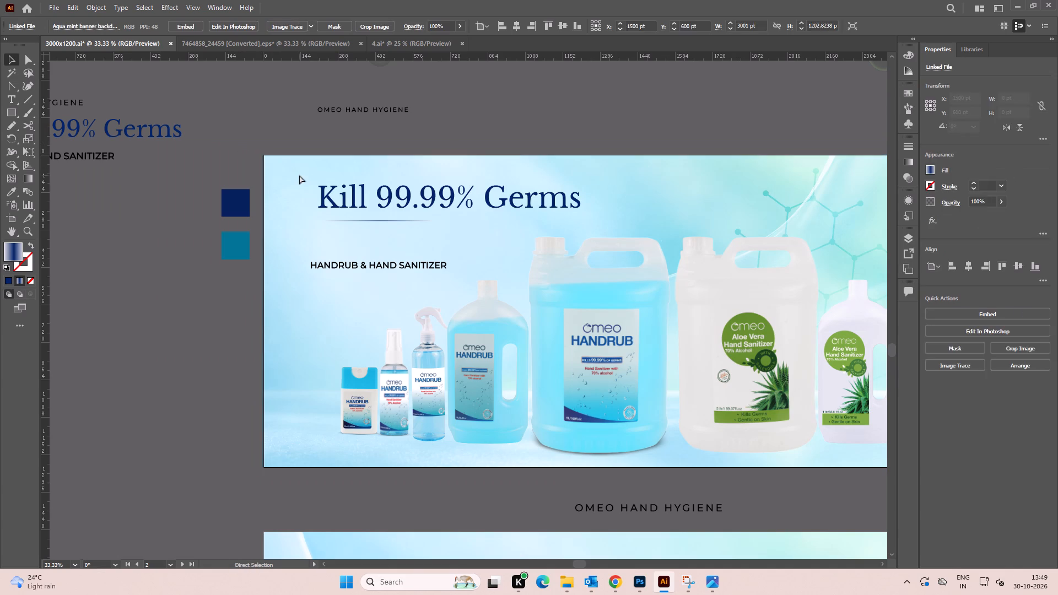
pyautogui.hotkey('ctrl', '2')
# Move the "HANDRUB & HAND SANITIZER" subtitle up to just below the divider line in the middle banner.
pyautogui.keyDown('alt'); pyautogui.scroll(3, 350, 224); pyautogui.keyUp('alt')
pyautogui.click(417, 214)
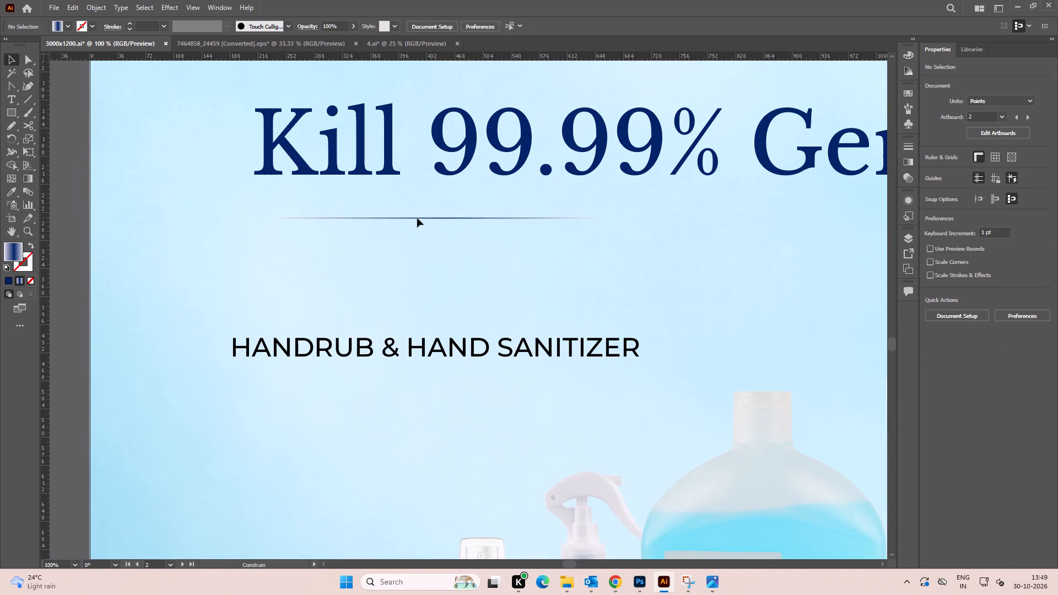
pyautogui.moveTo(442, 351); pyautogui.dragTo(434, 265)
pyautogui.click(397, 317)
# Replace the divider line's gradient with the solid navy fill sampled from the middle banner's headline.
pyautogui.click(423, 219)
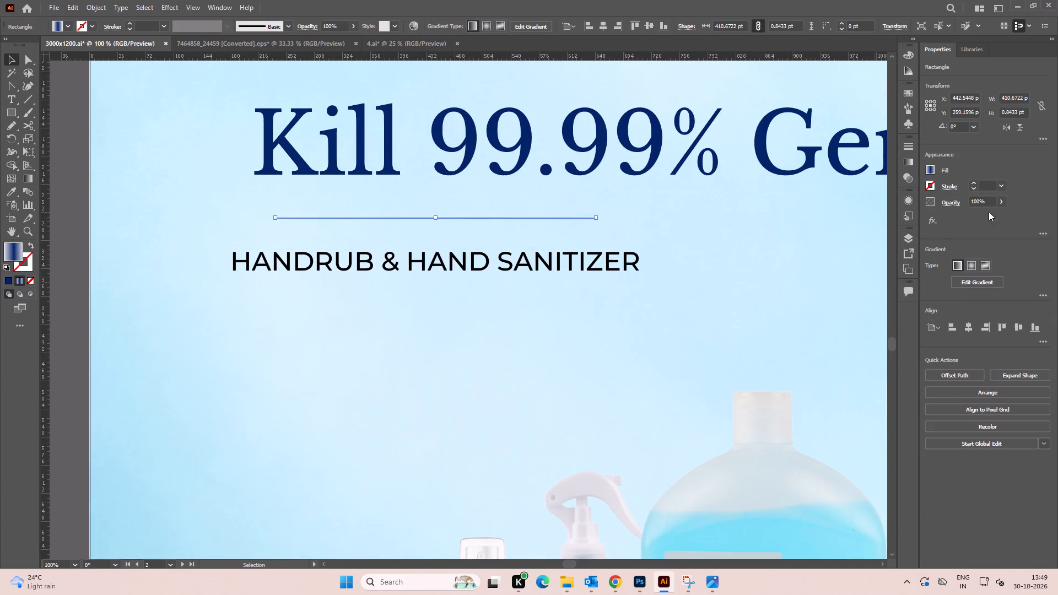
pyautogui.click(932, 169)
pyautogui.click(809, 209)
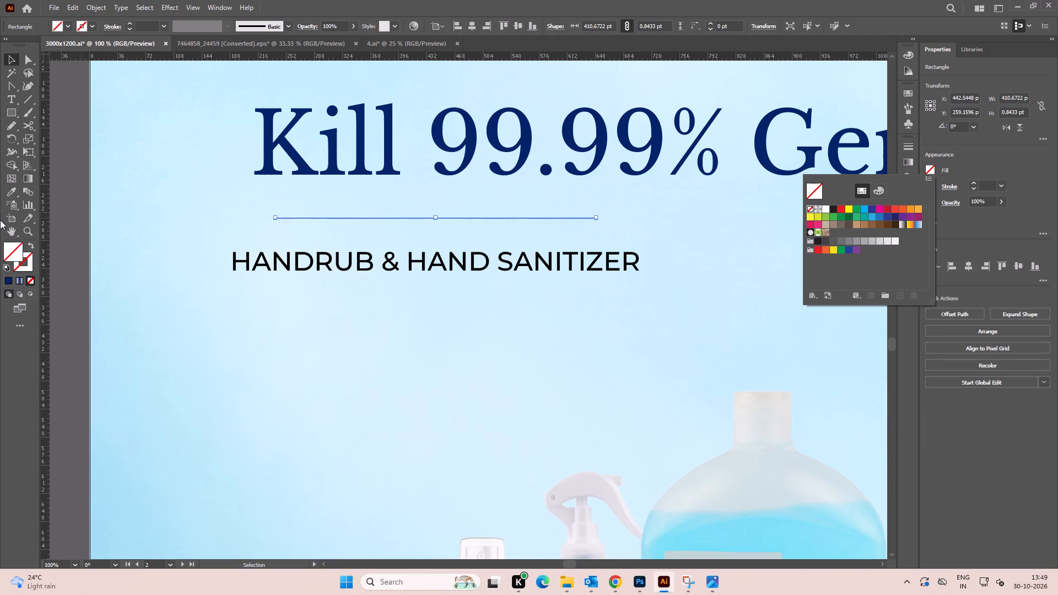
pyautogui.click(10, 189)
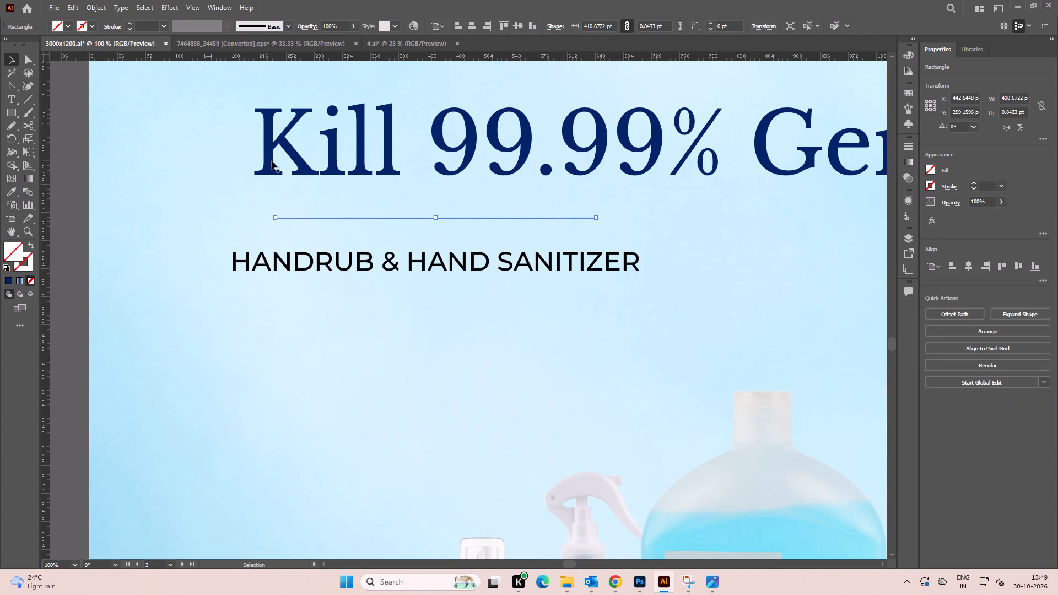
pyautogui.click(12, 190)
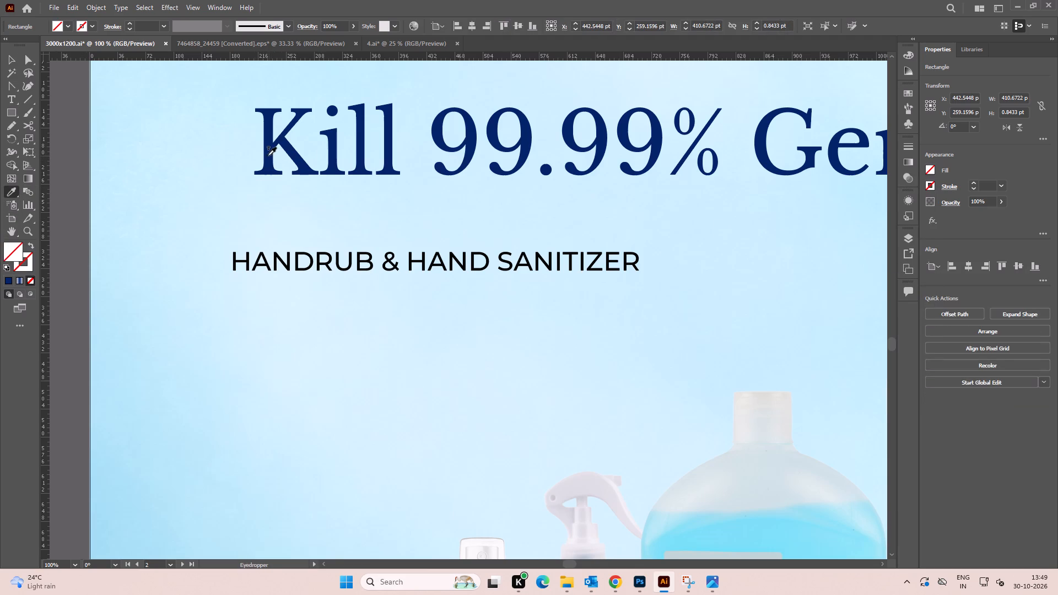
pyautogui.click(268, 155)
pyautogui.press('v')
pyautogui.click(161, 221)
# Set the middle banner's divider line width to 200 pt.
pyautogui.moveTo(424, 199); pyautogui.dragTo(452, 226)
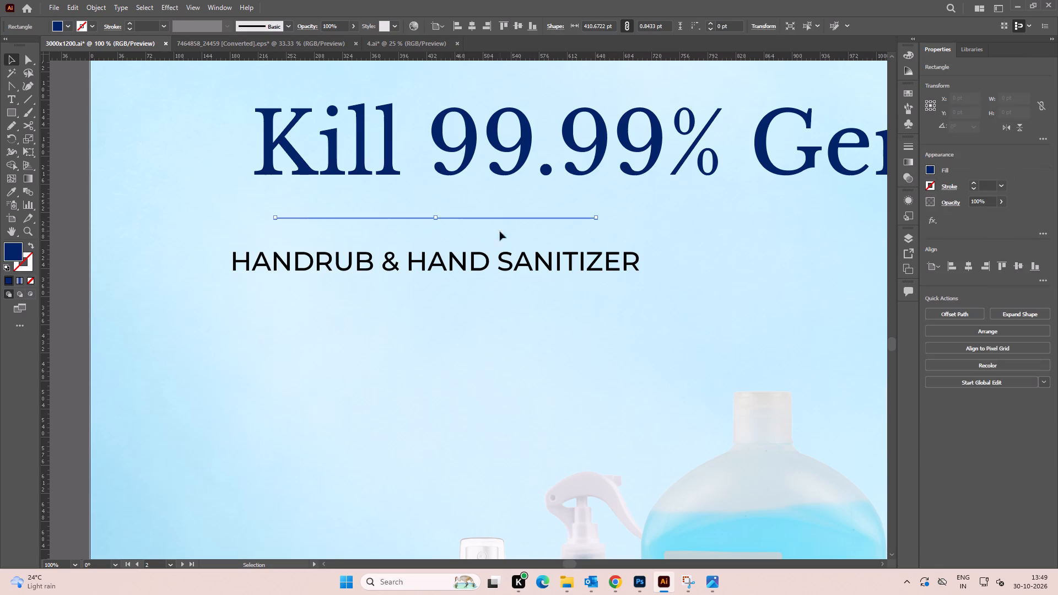
pyautogui.click(1017, 99)
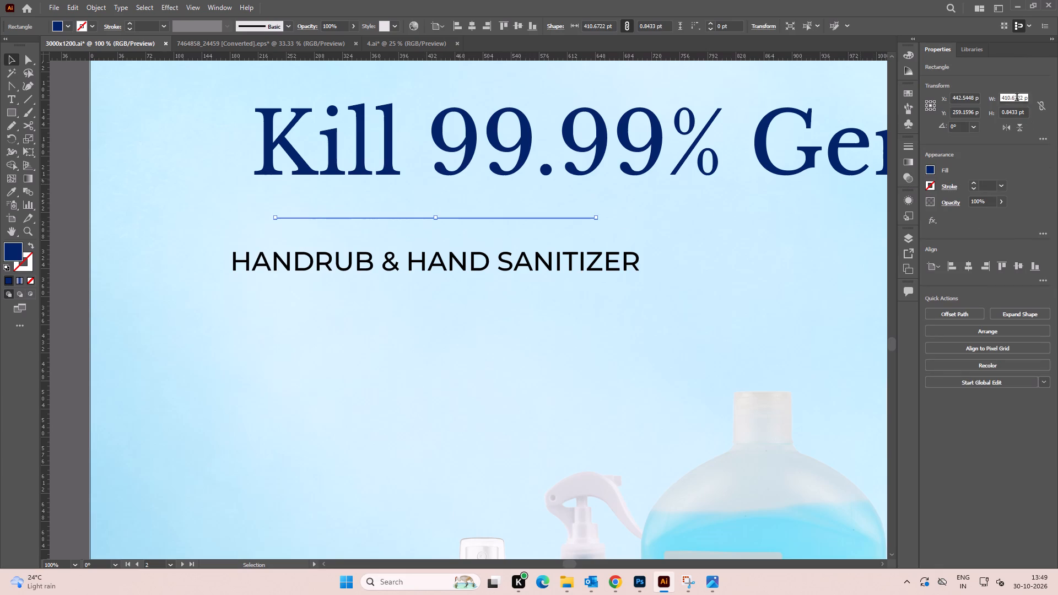
pyautogui.hotkey('ctrl', 'a')
pyautogui.write('200')
pyautogui.press('Return')
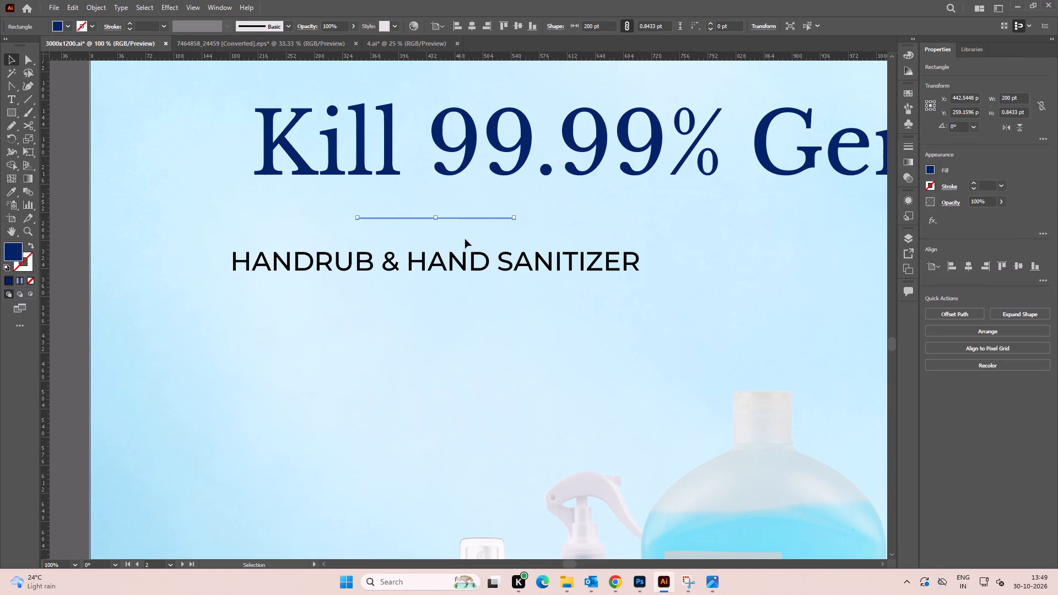
# Align the middle banner's headline, divider line and subtitle to their left edges.
pyautogui.click(288, 225)
pyautogui.moveTo(226, 147); pyautogui.dragTo(395, 299)
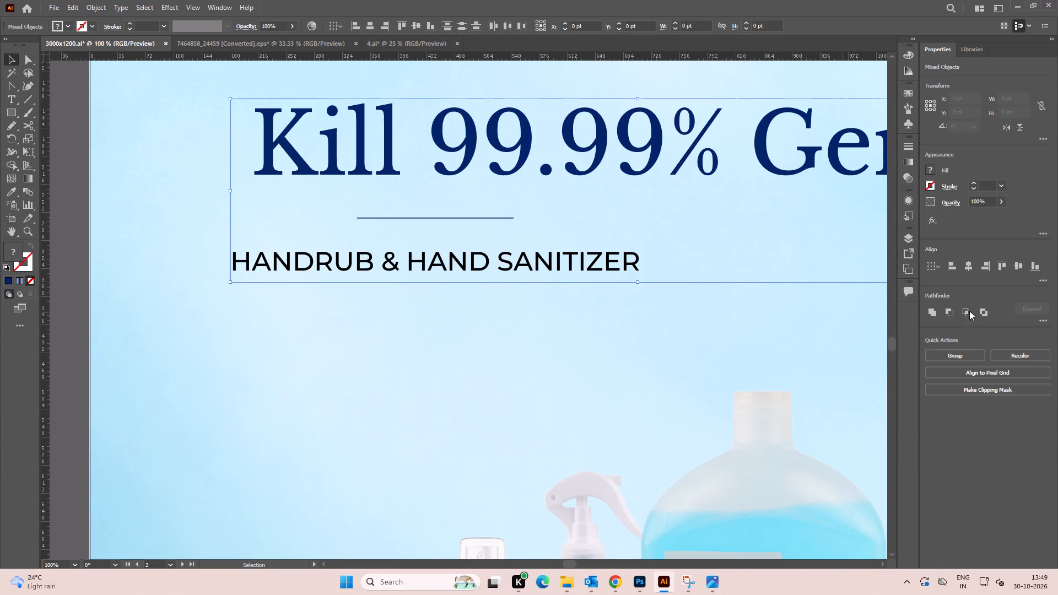
pyautogui.click(952, 265)
pyautogui.click(332, 315)
# Nudge the divider line and the subtitle slightly closer to the middle banner's headline.
pyautogui.keyDown('alt'); pyautogui.scroll(-3, 333, 312); pyautogui.keyUp('alt')
pyautogui.press('space')
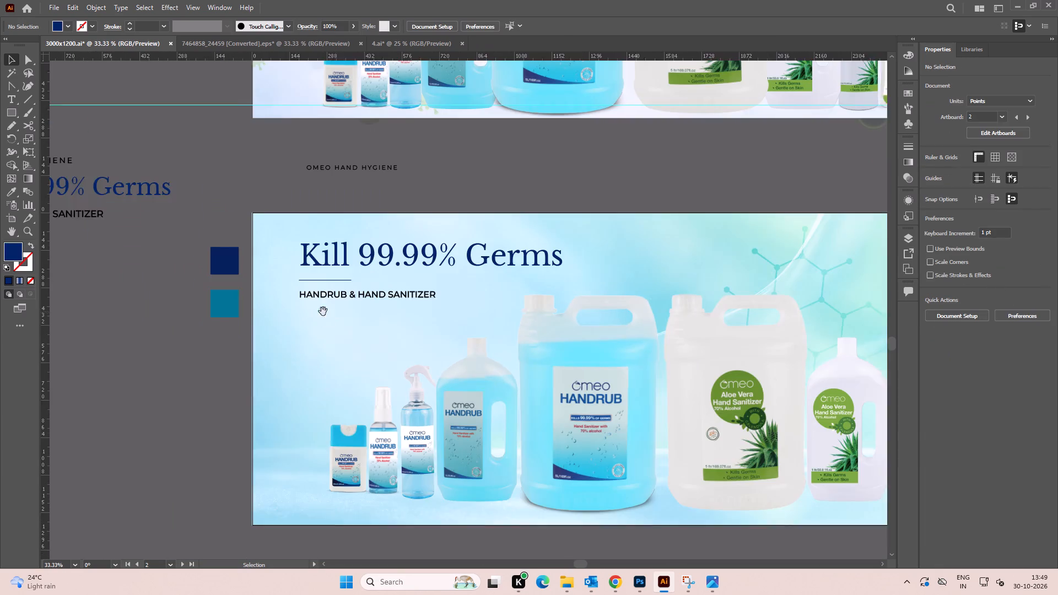
pyautogui.moveTo(324, 312); pyautogui.dragTo(343, 330)
pyautogui.keyDown('alt'); pyautogui.scroll(3, 323, 308); pyautogui.keyUp('alt')
pyautogui.moveTo(285, 265); pyautogui.dragTo(357, 287)
pyautogui.keyDown('alt'); pyautogui.scroll(2, 363, 272); pyautogui.keyUp('alt')
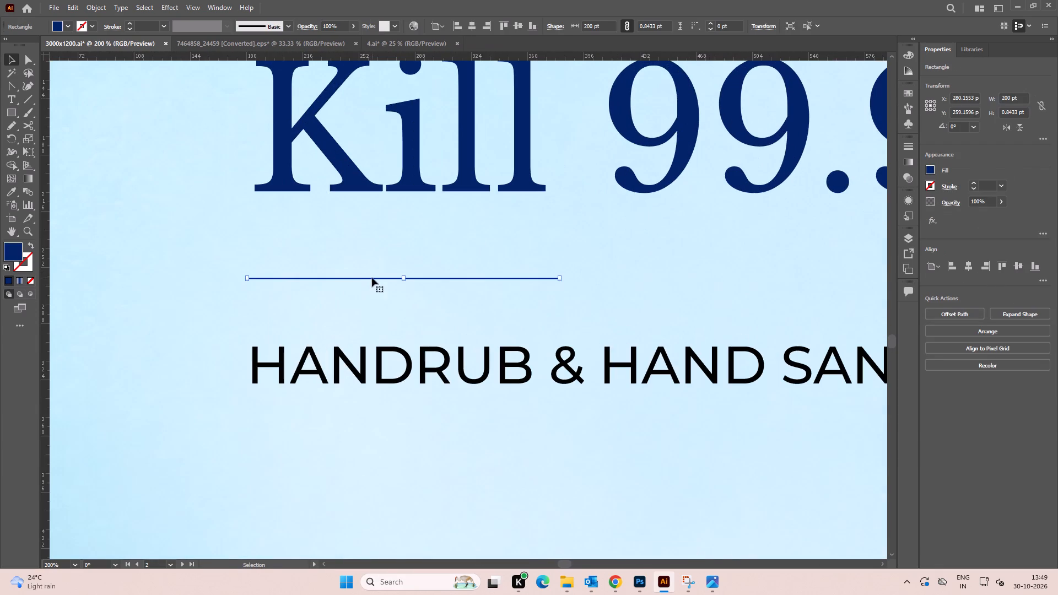
pyautogui.keyDown('shift'); pyautogui.moveTo(373, 277); pyautogui.dragTo(374, 263); pyautogui.keyUp('shift')
pyautogui.click(241, 288)
pyautogui.keyDown('alt'); pyautogui.scroll(-3, 296, 319); pyautogui.keyUp('alt')
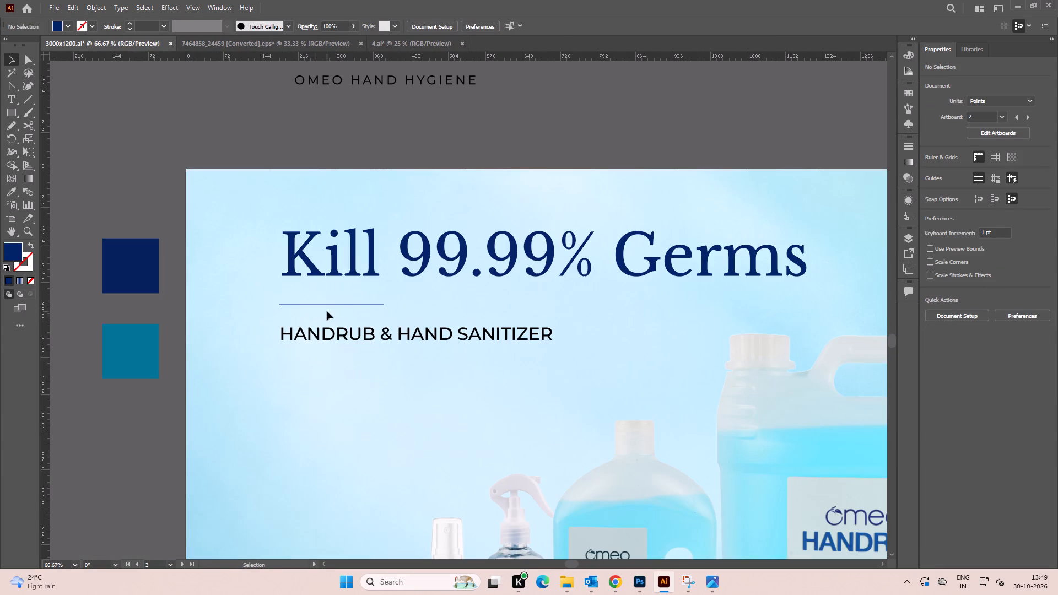
pyautogui.click(339, 304)
pyautogui.click(262, 307)
pyautogui.keyDown('alt'); pyautogui.scroll(3, 296, 320); pyautogui.keyUp('alt')
pyautogui.moveTo(352, 363); pyautogui.dragTo(351, 345)
pyautogui.keyDown('alt'); pyautogui.scroll(-4, 349, 342); pyautogui.keyUp('alt')
pyautogui.click(279, 302)
# Distribute the middle banner's headline, divider line and subtitle evenly in the vertical direction.
pyautogui.moveTo(279, 244); pyautogui.dragTo(335, 360)
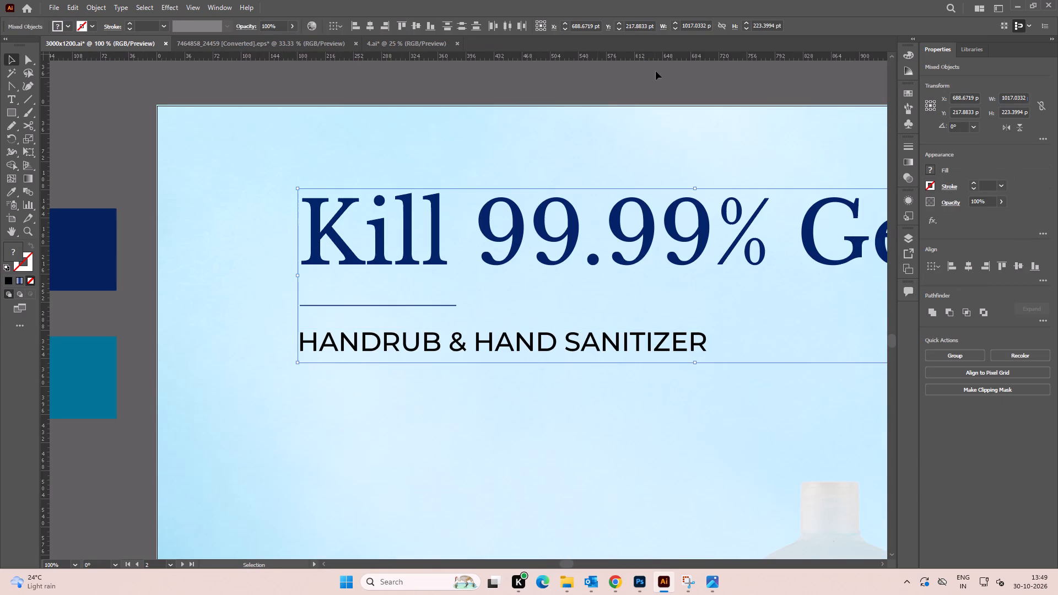
pyautogui.click(466, 26)
pyautogui.click(447, 63)
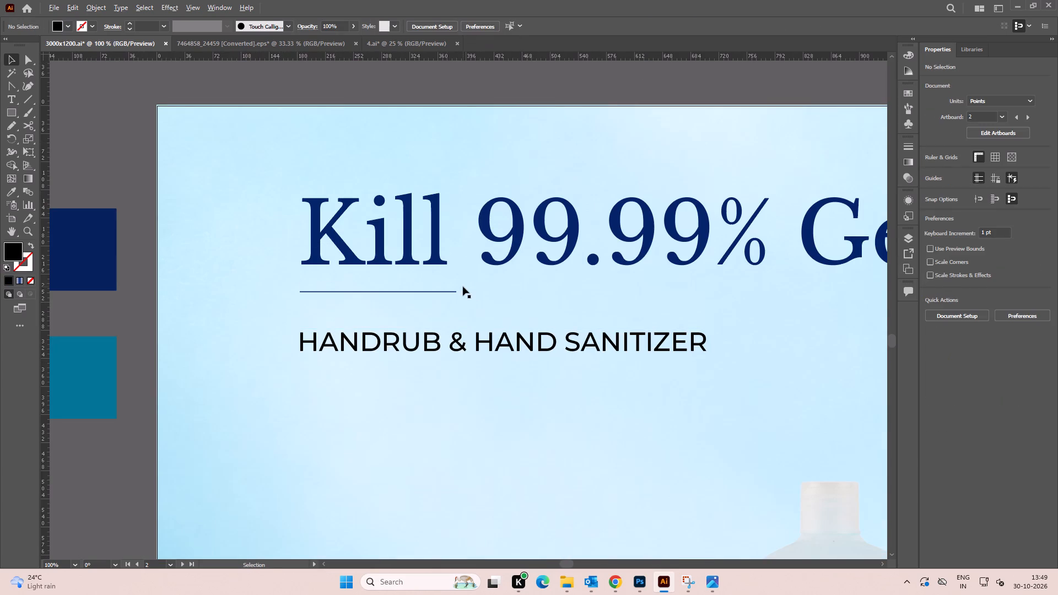
# Stretch the middle banner's "HANDRUB & HAND SANITIZER" subtitle slightly wider, keeping its left edge aligned with the headline.
pyautogui.keyDown('alt'); pyautogui.scroll(-4, 463, 286); pyautogui.keyUp('alt')
pyautogui.press('space')
pyautogui.moveTo(434, 322); pyautogui.dragTo(434, 252)
pyautogui.press('space')
pyautogui.moveTo(342, 280); pyautogui.dragTo(304, 288)
pyautogui.click(304, 288)
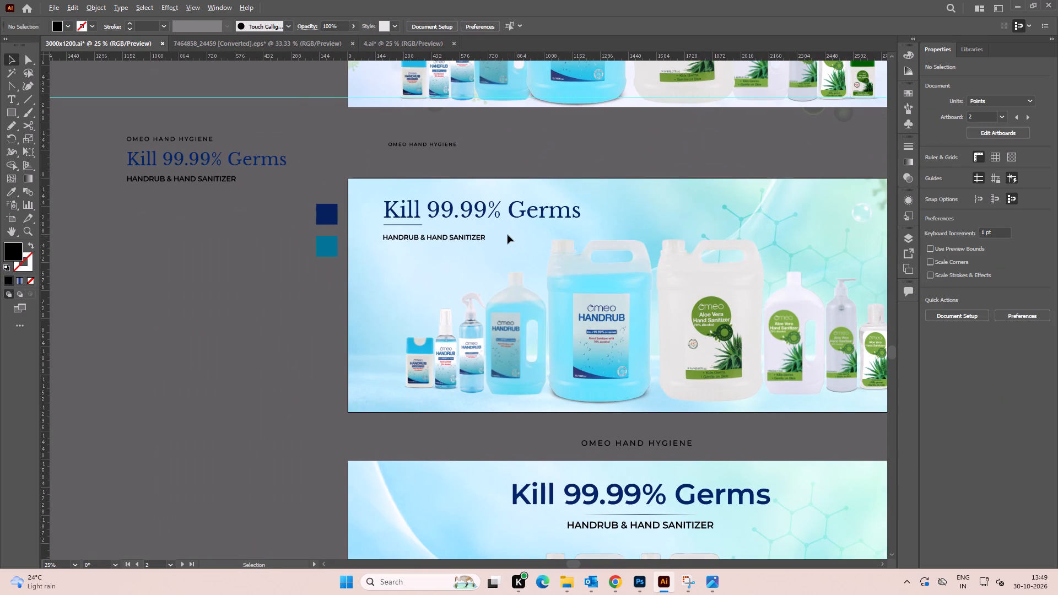
pyautogui.keyDown('alt'); pyautogui.scroll(2, 503, 233); pyautogui.keyUp('alt')
pyautogui.click(445, 241)
pyautogui.keyDown('shift'); pyautogui.moveTo(471, 245); pyautogui.dragTo(478, 245); pyautogui.keyUp('shift')
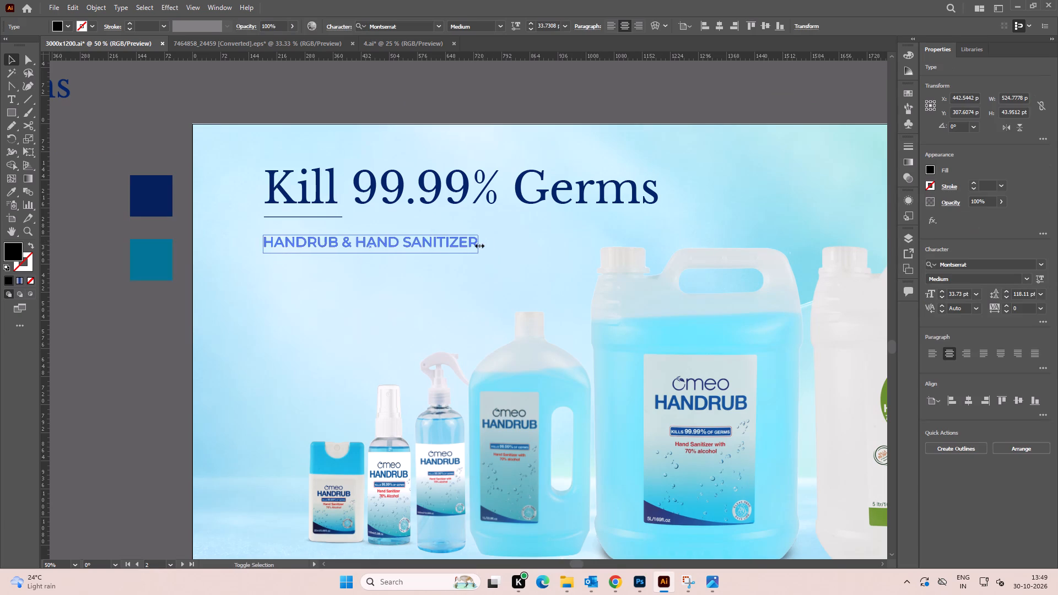
pyautogui.keyDown('shift'); pyautogui.moveTo(478, 245); pyautogui.dragTo(484, 245); pyautogui.keyUp('shift')
pyautogui.click(422, 136)
pyautogui.press('space')
pyautogui.moveTo(398, 123); pyautogui.dragTo(446, 146)
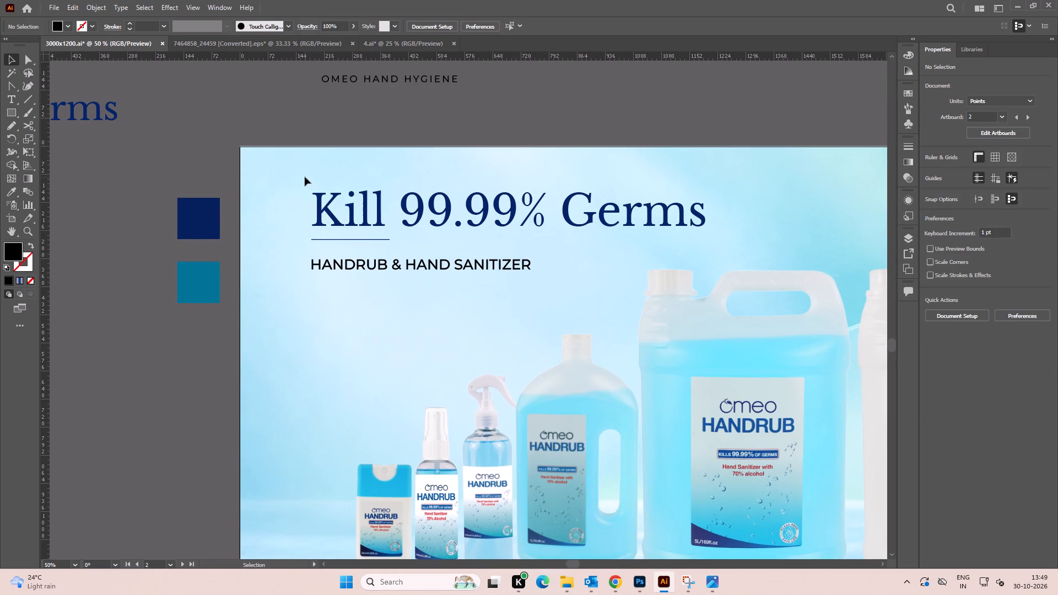
# Shift the middle banner's headline, divider line and subtitle together slightly down, to about Y 236 pt.
pyautogui.moveTo(305, 177); pyautogui.dragTo(309, 183)
pyautogui.keyDown('alt'); pyautogui.scroll(-2, 376, 246); pyautogui.keyUp('alt')
pyautogui.press('space')
pyautogui.moveTo(355, 257); pyautogui.dragTo(367, 257)
pyautogui.keyDown('alt'); pyautogui.scroll(1, 361, 250); pyautogui.keyUp('alt')
pyautogui.moveTo(332, 191); pyautogui.dragTo(380, 265)
pyautogui.keyDown('alt'); pyautogui.scroll(2, 370, 237); pyautogui.keyUp('alt')
pyautogui.keyDown('shift'); pyautogui.moveTo(374, 225); pyautogui.dragTo(375, 234); pyautogui.keyUp('shift')
pyautogui.click(259, 187)
pyautogui.moveTo(299, 158); pyautogui.dragTo(310, 178)
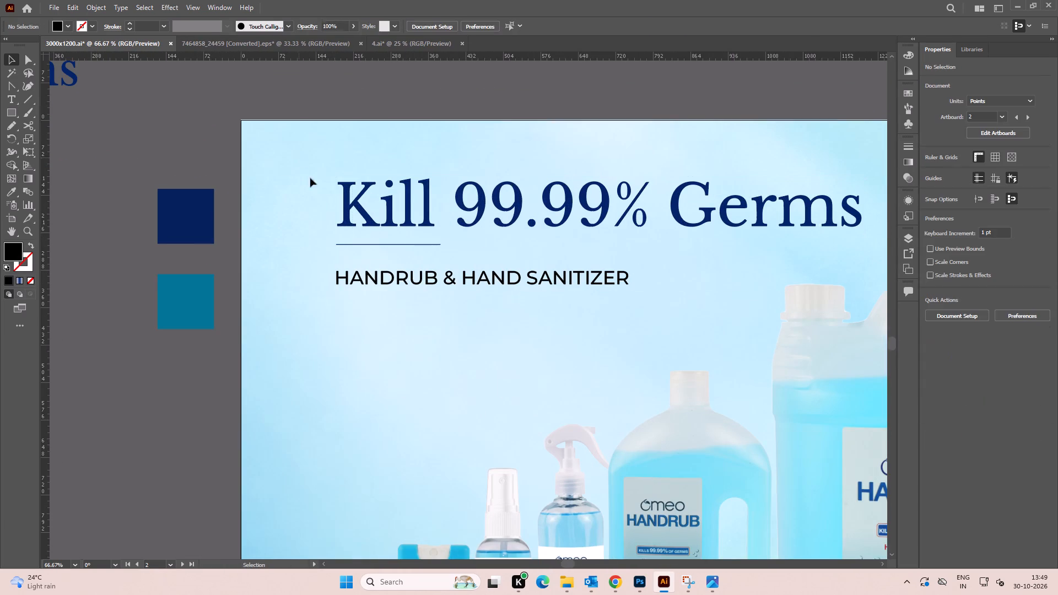
pyautogui.moveTo(310, 178); pyautogui.dragTo(402, 305)
pyautogui.moveTo(375, 222); pyautogui.dragTo(376, 231)
pyautogui.keyDown('alt'); pyautogui.scroll(-3, 376, 231); pyautogui.keyUp('alt')
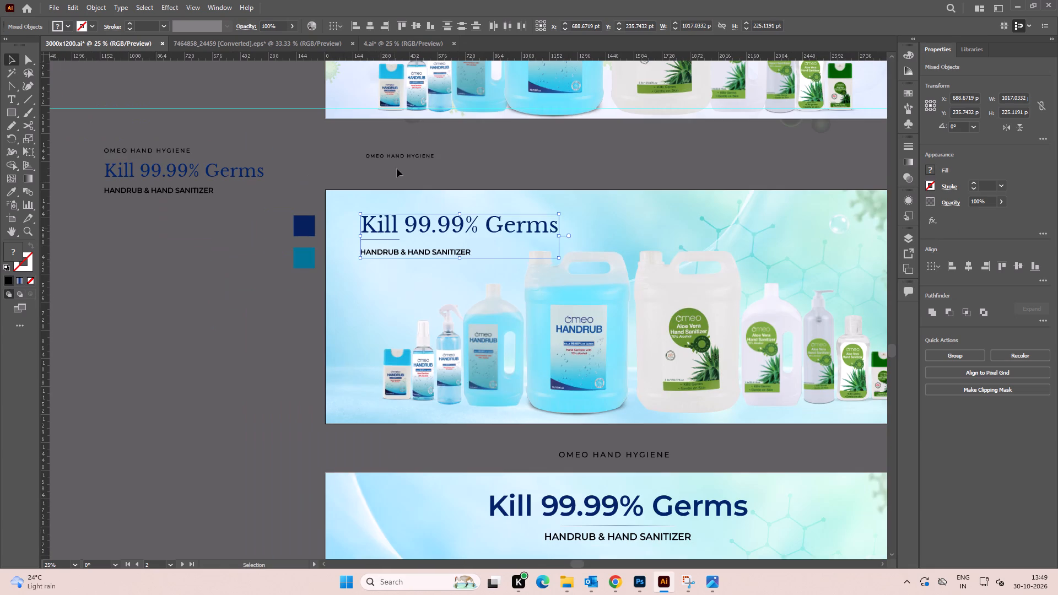
pyautogui.click(397, 167)
# Review the middle banner's text and product layout alongside the neighbouring banners.
pyautogui.press('space')
pyautogui.moveTo(441, 183); pyautogui.dragTo(420, 185)
pyautogui.keyDown('alt'); pyautogui.scroll(-1, 446, 210); pyautogui.keyUp('alt')
pyautogui.press('space')
pyautogui.moveTo(409, 250); pyautogui.dragTo(421, 249)
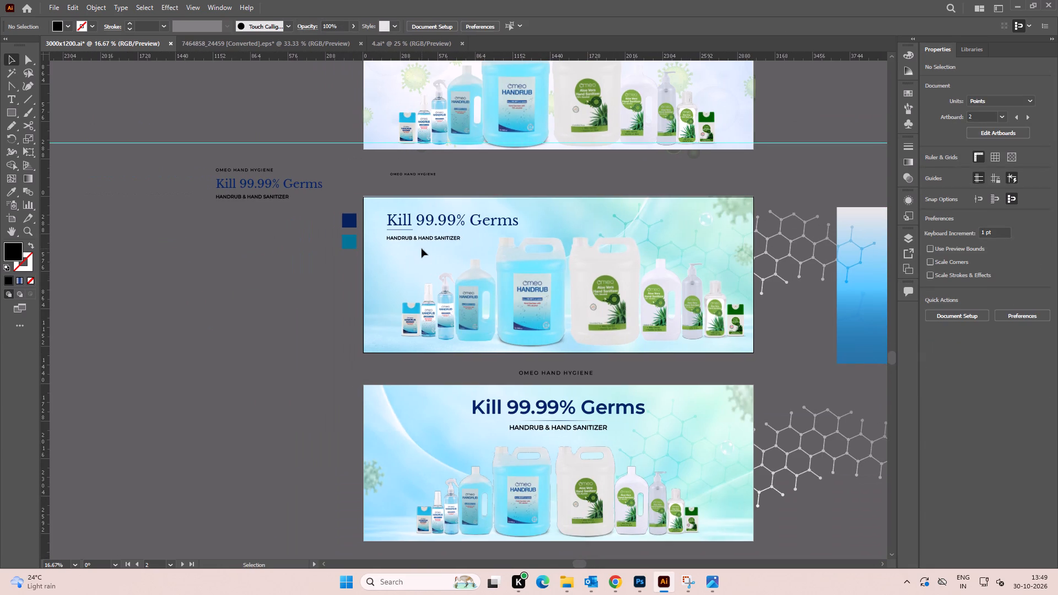
pyautogui.keyDown('alt'); pyautogui.scroll(1, 472, 292); pyautogui.keyUp('alt')
pyautogui.press('space')
pyautogui.moveTo(511, 239); pyautogui.dragTo(399, 283)
pyautogui.keyDown('alt'); pyautogui.scroll(-1, 438, 259); pyautogui.keyUp('alt')
pyautogui.press('space')
pyautogui.moveTo(423, 285); pyautogui.dragTo(431, 267)
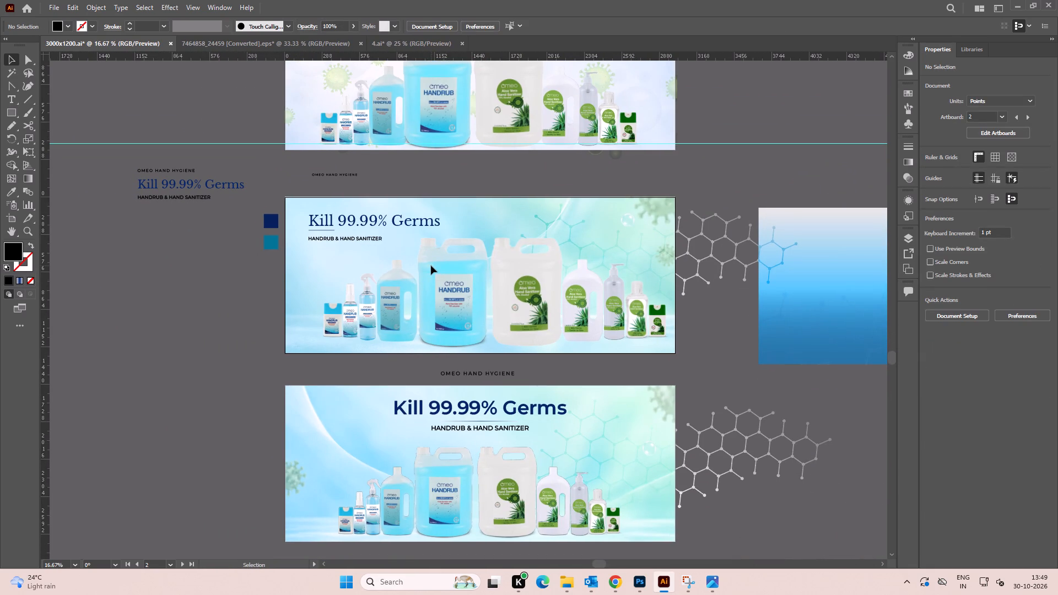
pyautogui.press('space')
pyautogui.press('space')
pyautogui.press('space')
pyautogui.press('space')
pyautogui.press('space')
pyautogui.press('space')
pyautogui.press('space')
pyautogui.press('space')
pyautogui.press('space')
pyautogui.press('space')
pyautogui.press('space')
pyautogui.press('space')
pyautogui.press('space')
pyautogui.press('space')
pyautogui.moveTo(450, 336); pyautogui.dragTo(416, 293)
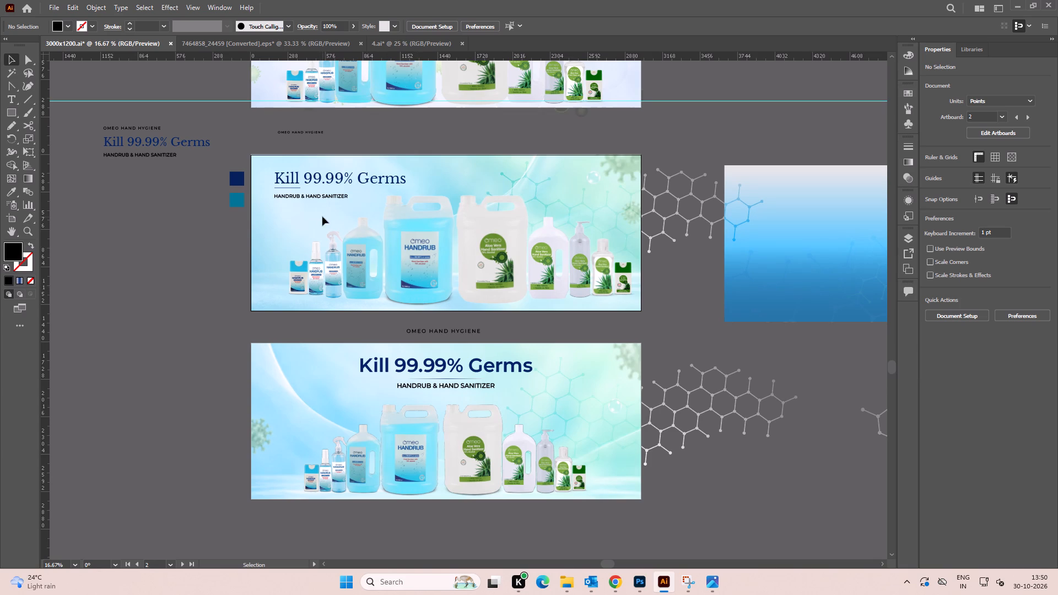
pyautogui.click(339, 179)
pyautogui.click(278, 228)
# Apply the lower banner's Montserrat SemiBold 146.31 pt headline style to the middle banner's headline using the Eyedropper.
pyautogui.keyDown('alt'); pyautogui.scroll(1, 377, 240); pyautogui.keyUp('alt')
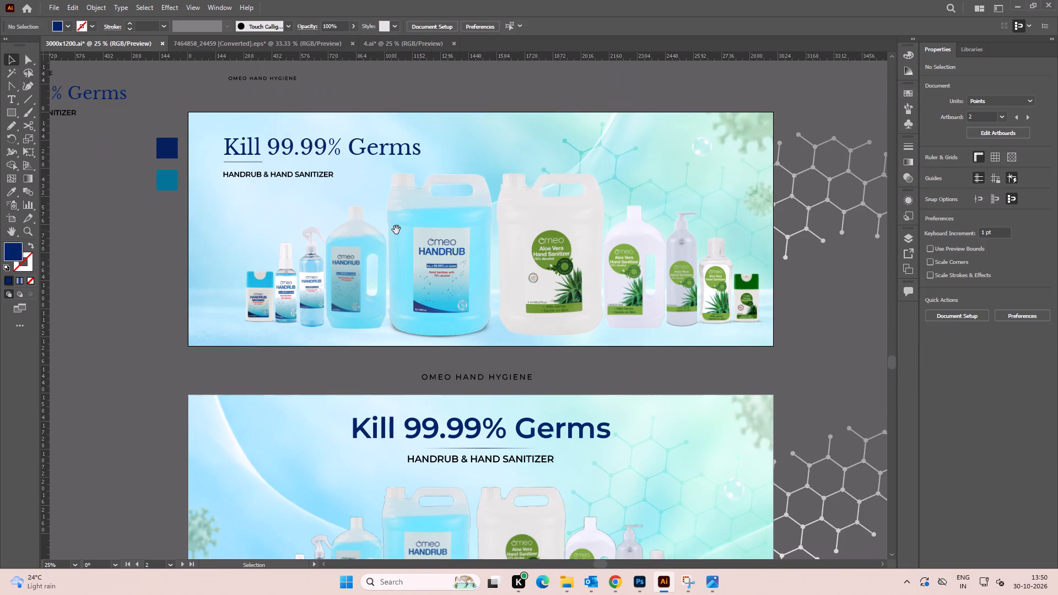
pyautogui.press('space')
pyautogui.moveTo(396, 230); pyautogui.dragTo(370, 234)
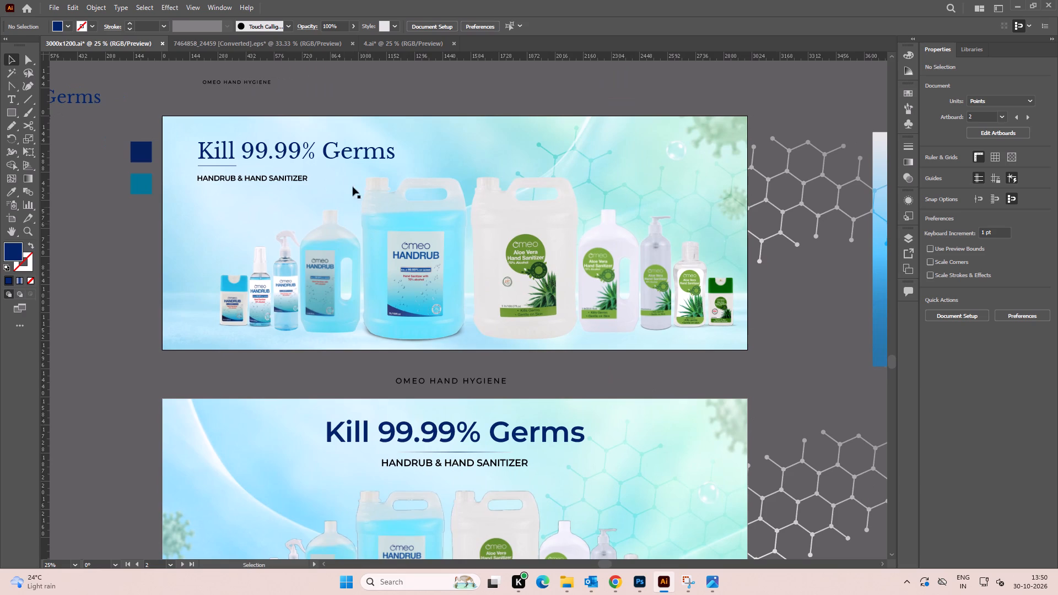
pyautogui.click(333, 155)
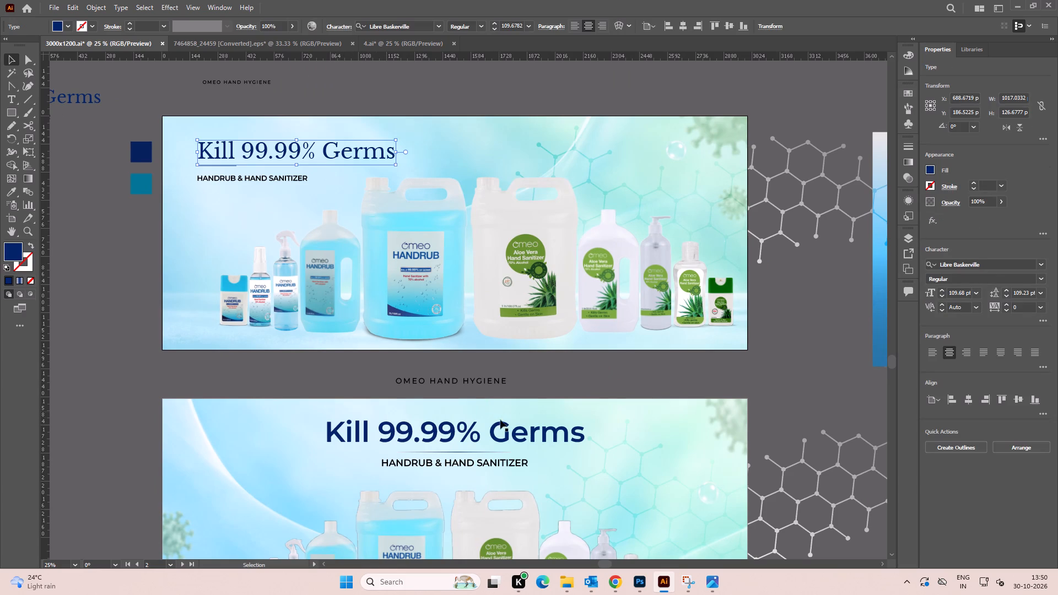
pyautogui.press('i')
pyautogui.click(493, 428)
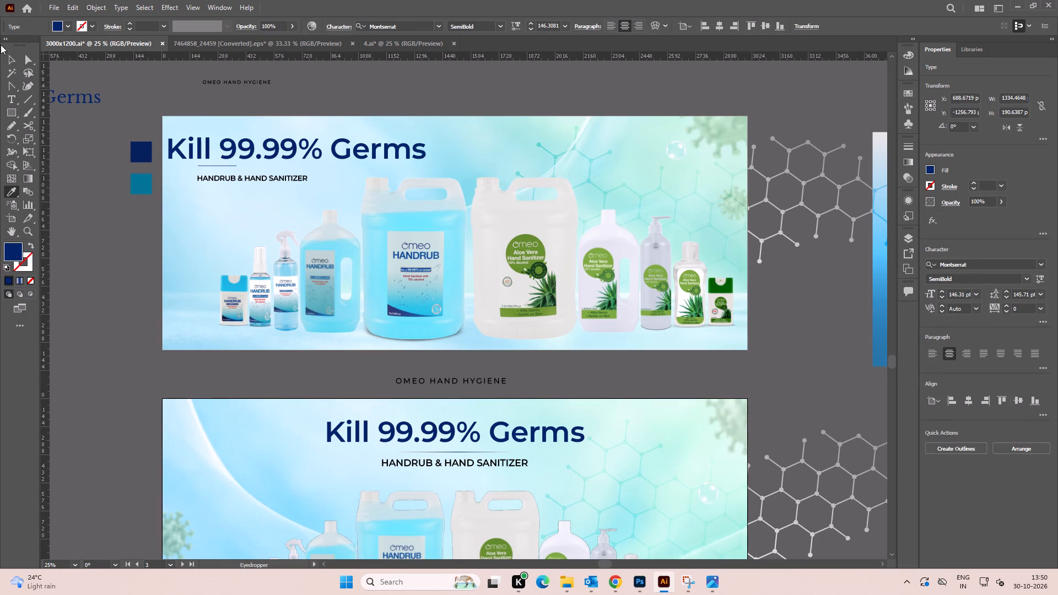
pyautogui.click(10, 59)
# Left-align the restyled headline and the divider line to the subtitle in the middle banner.
pyautogui.click(170, 126)
pyautogui.moveTo(171, 122); pyautogui.dragTo(218, 187)
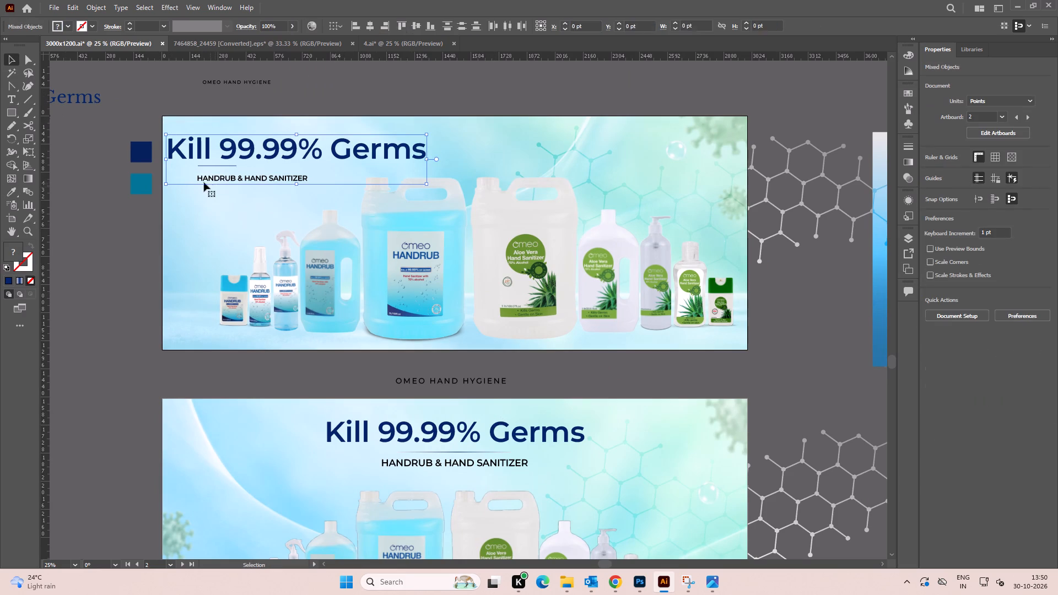
pyautogui.click(208, 176)
pyautogui.click(947, 270)
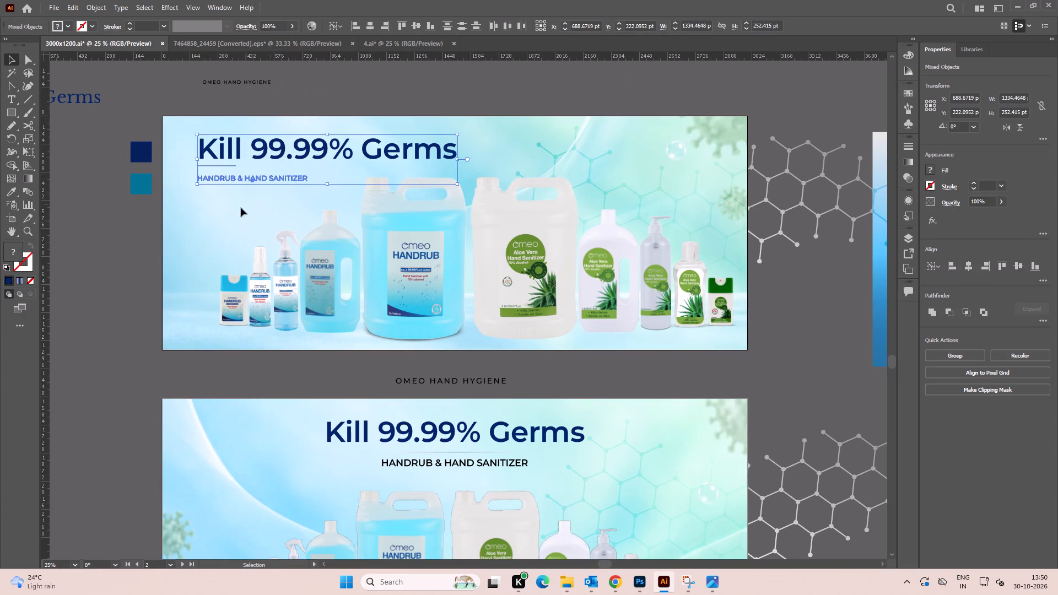
pyautogui.click(224, 208)
# Scale the middle banner's headline down proportionally to about 126.18 pt type.
pyautogui.press('space')
pyautogui.moveTo(179, 216); pyautogui.dragTo(234, 235)
pyautogui.click(403, 172)
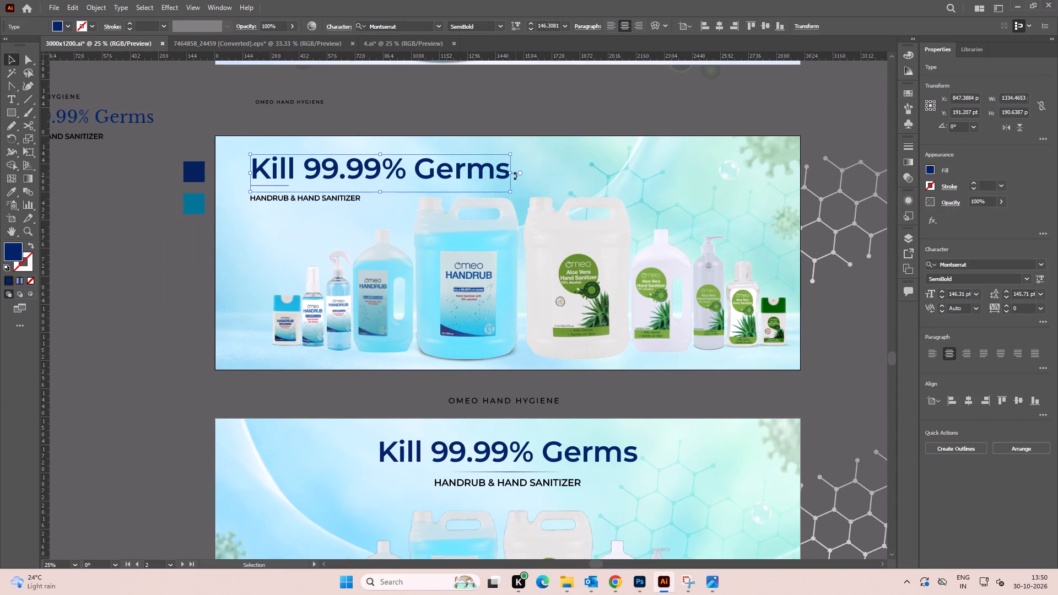
pyautogui.keyDown('shift'); pyautogui.moveTo(511, 172); pyautogui.dragTo(474, 169); pyautogui.keyUp('shift')
pyautogui.click(275, 226)
# Nudge the resized middle-banner headline slightly up and left-align it with the divider line and subtitle.
pyautogui.press('space')
pyautogui.moveTo(218, 218); pyautogui.dragTo(288, 235)
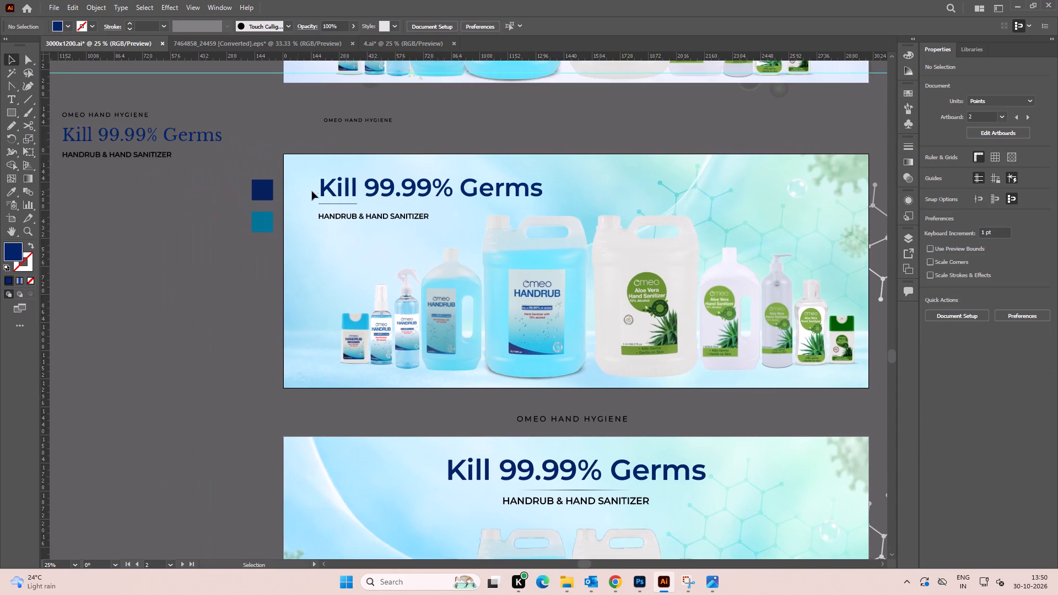
pyautogui.keyDown('alt'); pyautogui.scroll(3, 312, 188); pyautogui.keyUp('alt')
pyautogui.keyDown('alt'); pyautogui.scroll(1, 375, 212); pyautogui.keyUp('alt')
pyautogui.keyDown('shift'); pyautogui.moveTo(368, 207); pyautogui.dragTo(366, 201); pyautogui.keyUp('shift')
pyautogui.keyDown('alt'); pyautogui.scroll(-3, 365, 199); pyautogui.keyUp('alt')
pyautogui.click(316, 190)
pyautogui.moveTo(312, 166); pyautogui.dragTo(365, 257)
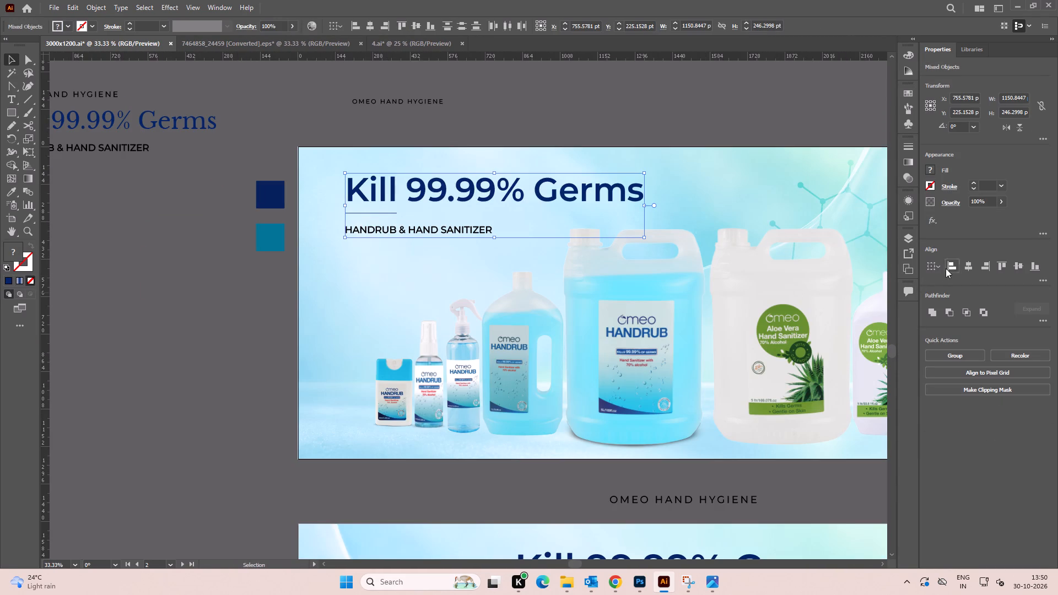
pyautogui.click(946, 268)
pyautogui.click(409, 273)
# Move the middle banner's navy divider line slightly up, closer to the headline.
pyautogui.keyDown('alt'); pyautogui.scroll(3, 356, 193); pyautogui.keyUp('alt')
pyautogui.moveTo(309, 252); pyautogui.dragTo(346, 264)
pyautogui.keyDown('alt'); pyautogui.scroll(2, 344, 257); pyautogui.keyUp('alt')
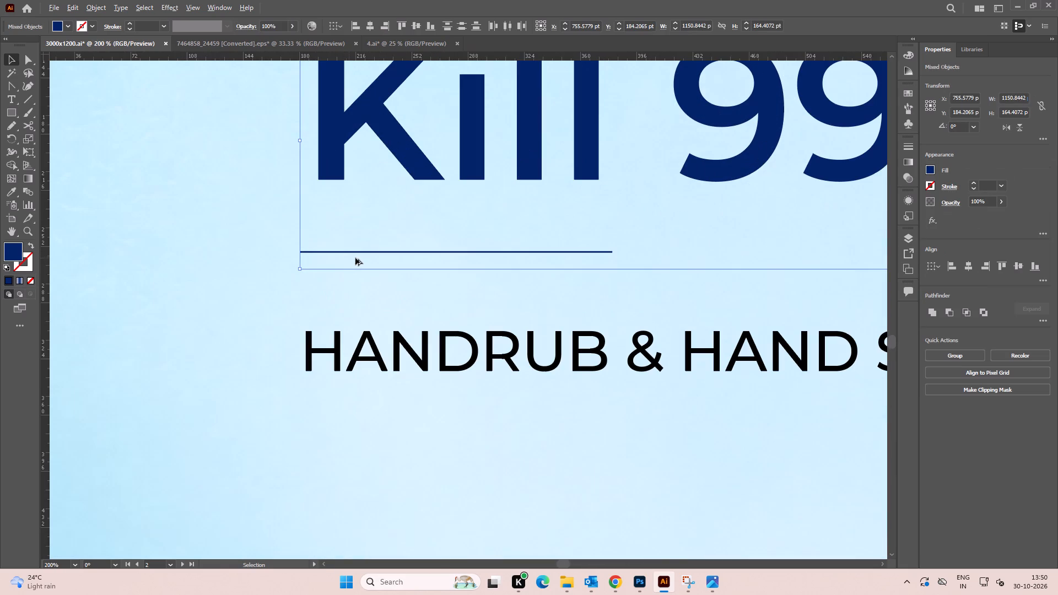
pyautogui.moveTo(260, 257); pyautogui.dragTo(265, 258)
pyautogui.moveTo(296, 254); pyautogui.dragTo(310, 255)
pyautogui.moveTo(274, 261); pyautogui.dragTo(287, 261)
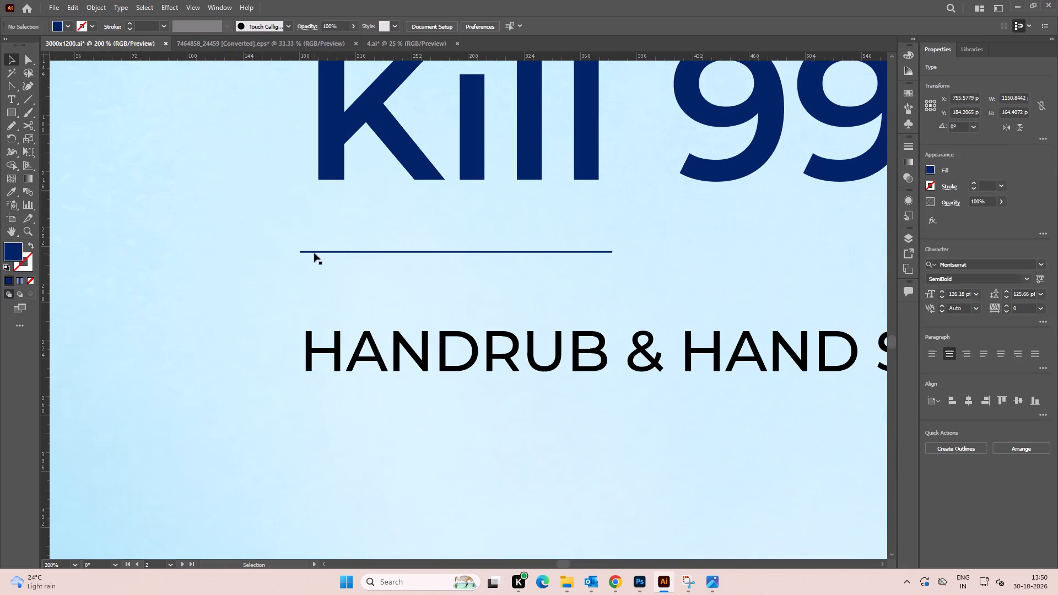
pyautogui.moveTo(315, 252); pyautogui.dragTo(315, 245)
pyautogui.keyDown('alt'); pyautogui.scroll(-3, 315, 245); pyautogui.keyUp('alt')
pyautogui.click(279, 246)
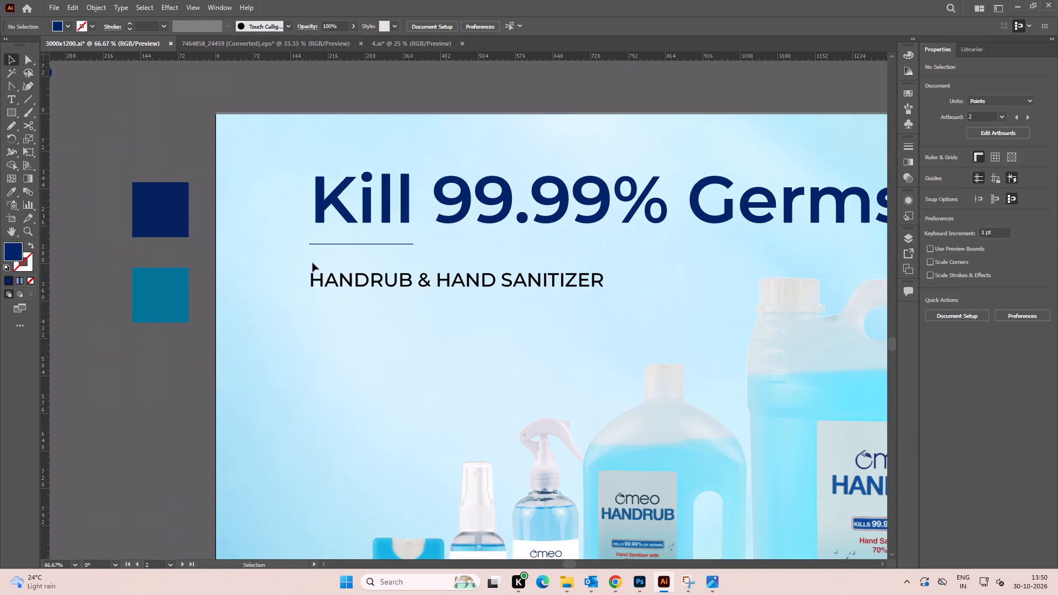
# Move the middle banner's headline, divider line and subtitle together down to about Y 246 pt.
pyautogui.keyDown('alt'); pyautogui.scroll(-3, 313, 263); pyautogui.keyUp('alt')
pyautogui.press('space')
pyautogui.moveTo(295, 263); pyautogui.dragTo(313, 269)
pyautogui.click(310, 280)
pyautogui.keyDown('alt'); pyautogui.scroll(2, 342, 269); pyautogui.keyUp('alt')
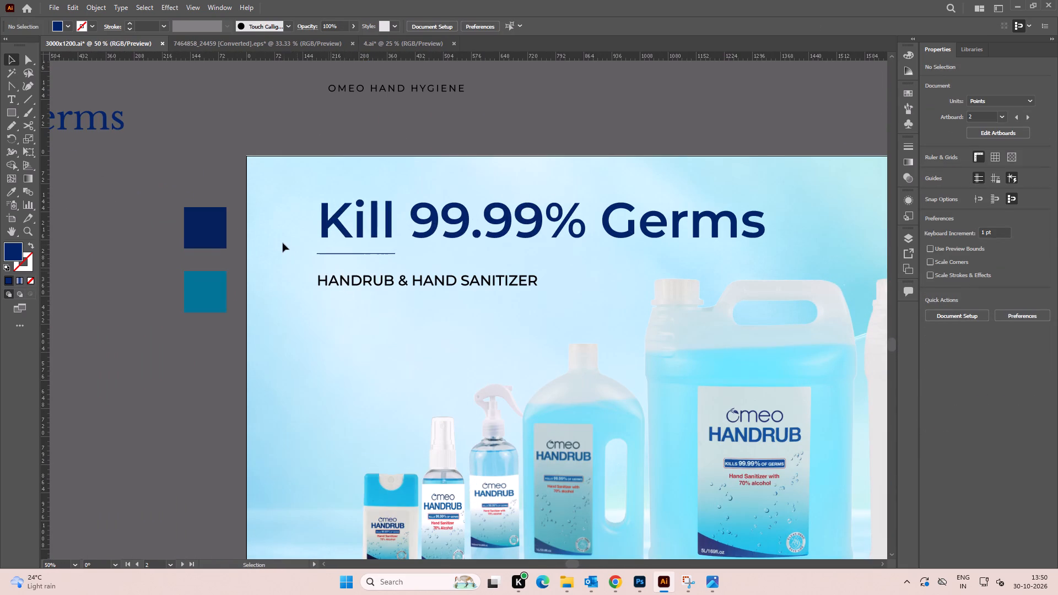
pyautogui.click(283, 242)
pyautogui.moveTo(294, 201); pyautogui.dragTo(364, 284)
pyautogui.moveTo(360, 234); pyautogui.dragTo(362, 242)
pyautogui.keyDown('alt'); pyautogui.scroll(-2, 360, 241); pyautogui.keyUp('alt')
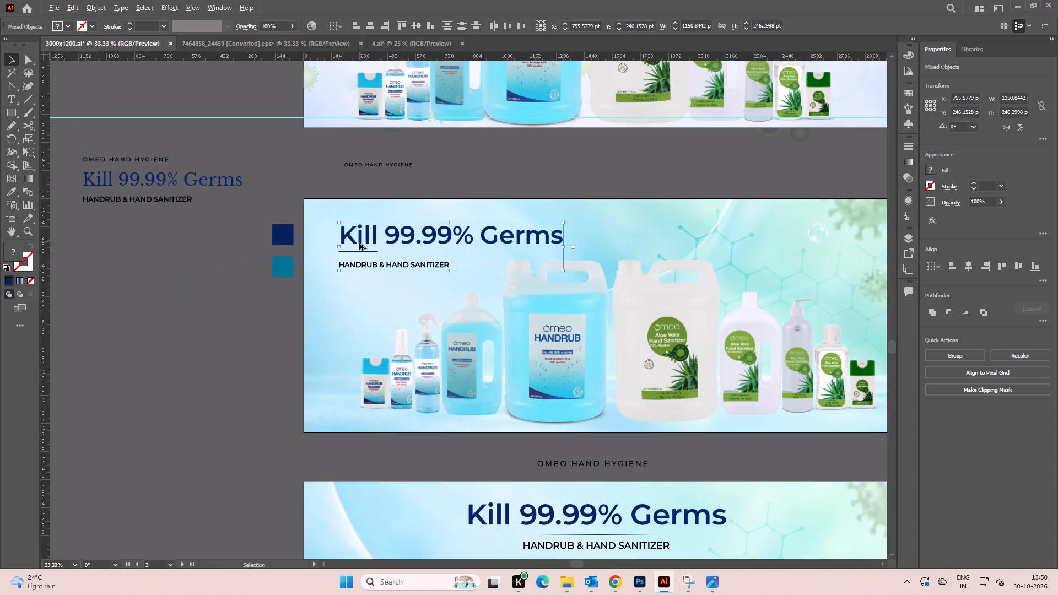
pyautogui.click(343, 283)
# Scale the middle banner's product group down to about 2642 × 953 pt and position it at about X 1607, Y 739 pt.
pyautogui.press('space')
pyautogui.moveTo(378, 305); pyautogui.dragTo(313, 297)
pyautogui.click(512, 302)
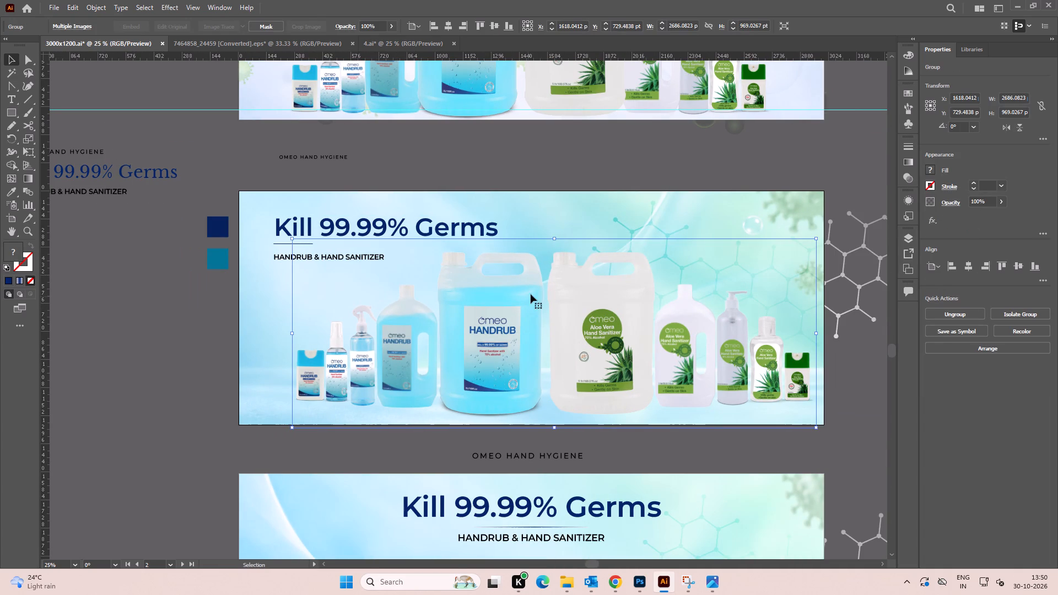
pyautogui.keyDown('shift'); pyautogui.click(556, 239); pyautogui.keyUp('shift')
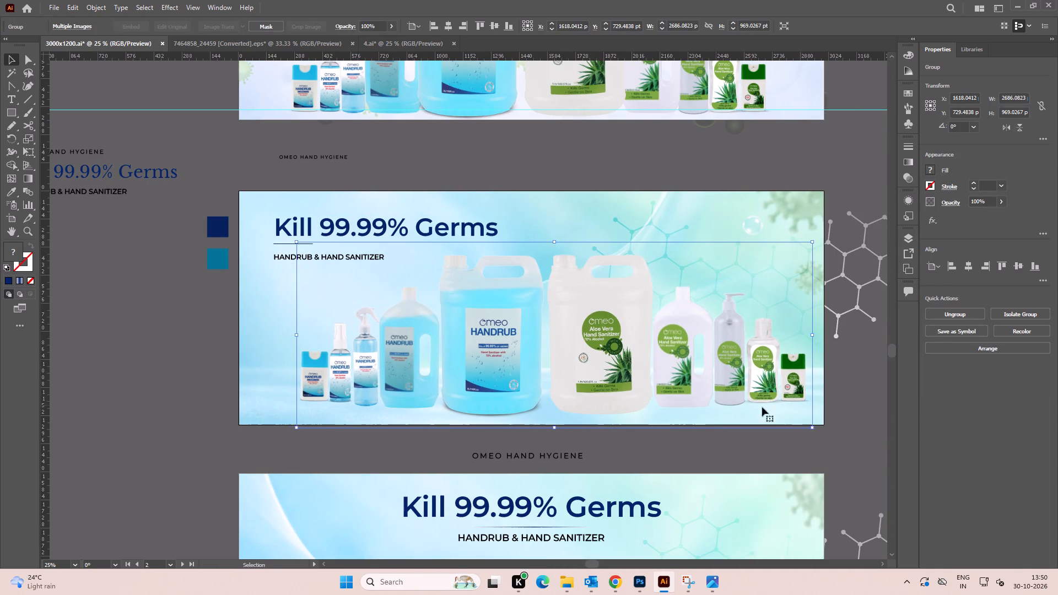
pyautogui.keyDown('alt'); pyautogui.scroll(1, 801, 404); pyautogui.keyUp('alt')
pyautogui.click(800, 392)
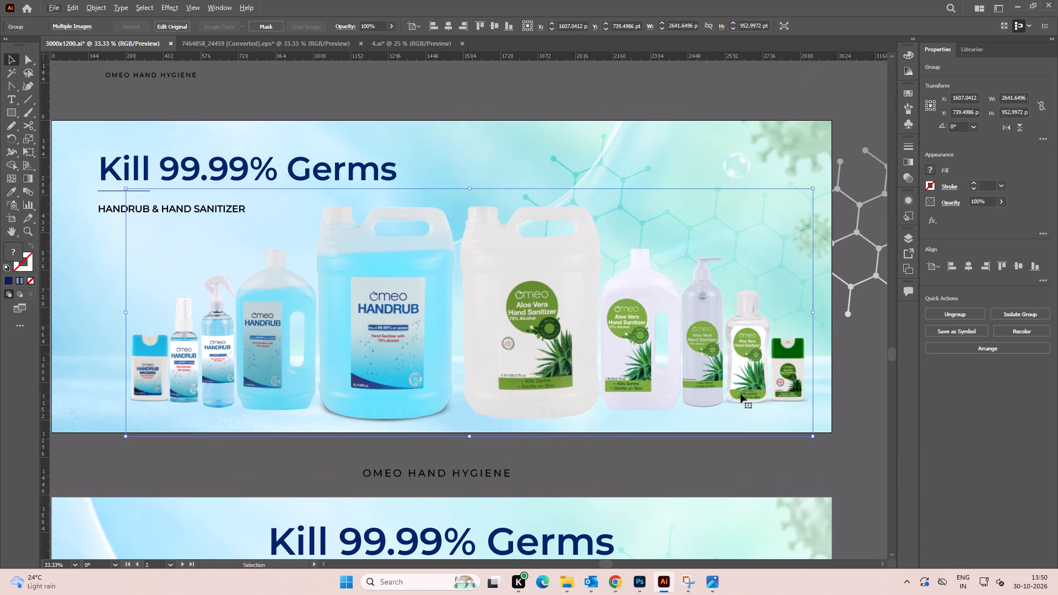
pyautogui.keyDown('alt'); pyautogui.scroll(-3, 581, 355); pyautogui.keyUp('alt')
pyautogui.click(279, 353)
# Review the middle banner's text block up close and its overall balance with the products.
pyautogui.scroll(2, 408, 301)
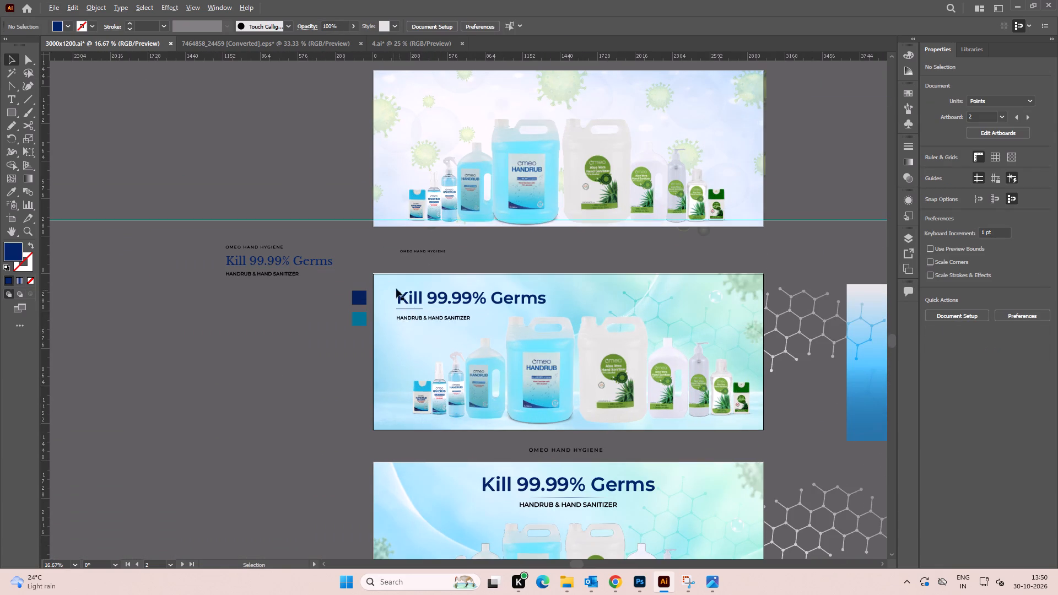
pyautogui.moveTo(385, 279); pyautogui.dragTo(413, 328)
pyautogui.keyDown('alt'); pyautogui.scroll(3, 414, 306); pyautogui.keyUp('alt')
pyautogui.keyDown('shift'); pyautogui.click(417, 291); pyautogui.keyUp('shift')
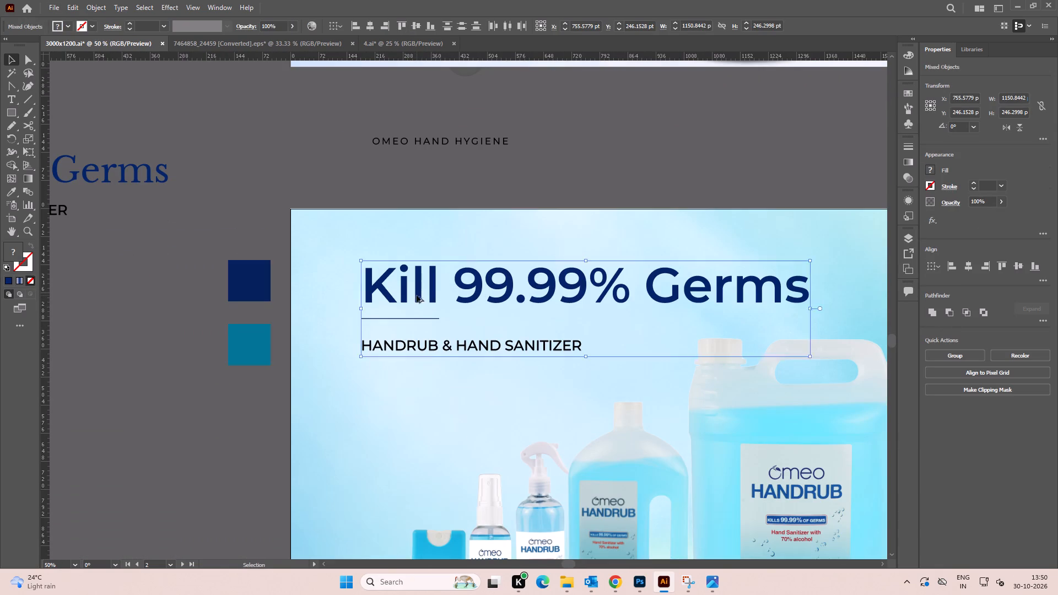
pyautogui.keyDown('alt'); pyautogui.scroll(-3, 417, 295); pyautogui.keyUp('alt')
pyautogui.press('space')
pyautogui.press('space')
pyautogui.press('space')
pyautogui.press('space')
pyautogui.press('space')
pyautogui.press('space')
pyautogui.click(336, 351)
pyautogui.moveTo(342, 350); pyautogui.dragTo(280, 341)
pyautogui.click(280, 341)
pyautogui.keyDown('alt'); pyautogui.scroll(-1, 282, 341); pyautogui.keyUp('alt')
pyautogui.press('space')
pyautogui.moveTo(305, 358); pyautogui.dragTo(292, 354)
pyautogui.click(614, 583)
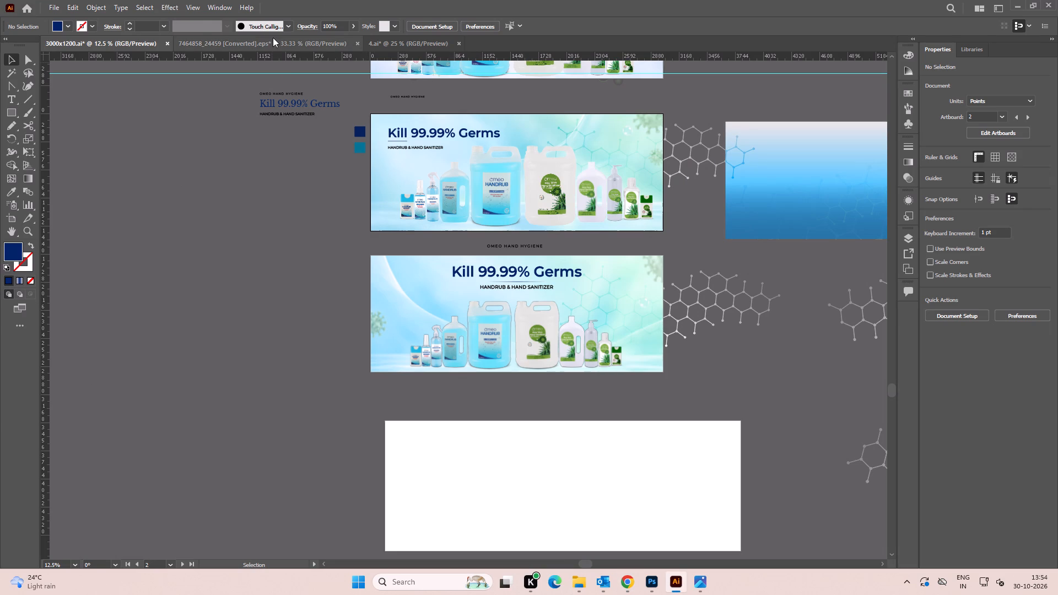
# Close the 7464858_24459 [Converted].eps document without saving its changes.
pyautogui.click(270, 38)
pyautogui.click(358, 44)
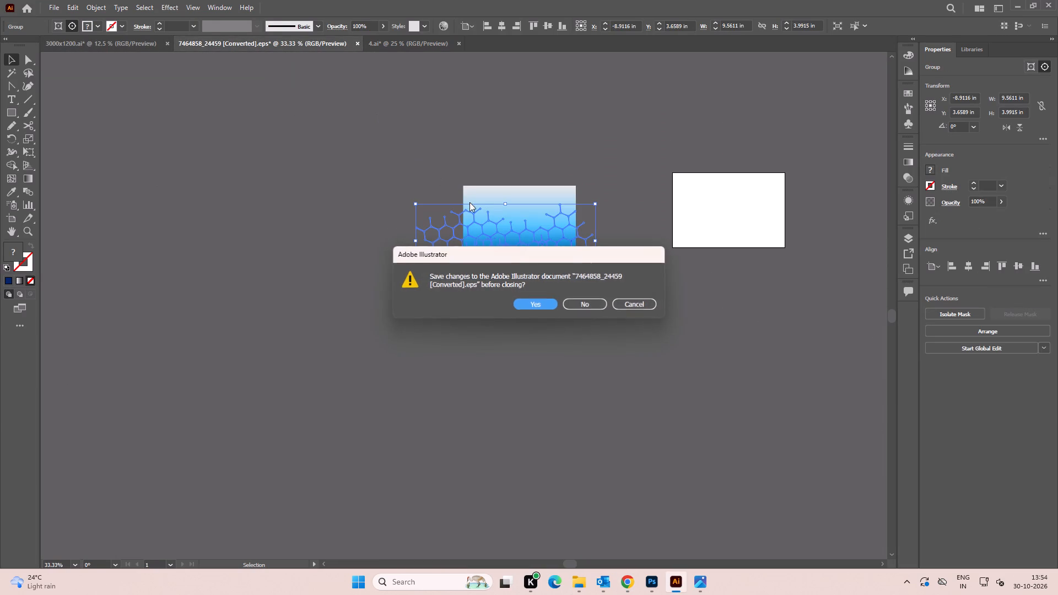
pyautogui.click(579, 304)
pyautogui.click(123, 37)
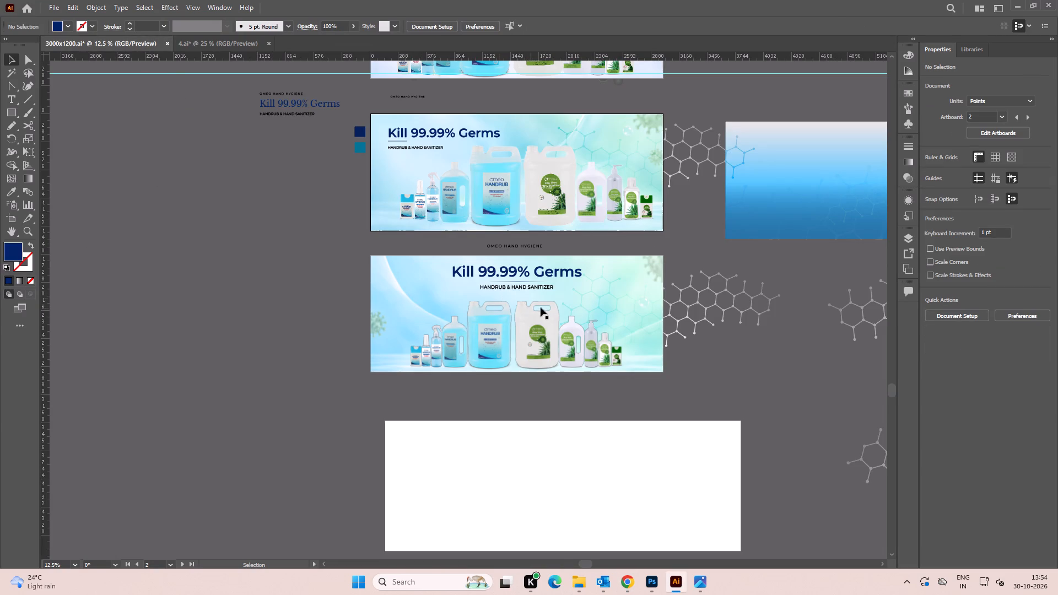
# In 4.ai, move the bath photo to the Directions of use artboard's left edge and enlarge it to about 1510 px wide.
pyautogui.click(206, 42)
pyautogui.keyDown('alt'); pyautogui.scroll(-1, 505, 247); pyautogui.keyUp('alt')
pyautogui.press('space')
pyautogui.moveTo(481, 292); pyautogui.dragTo(515, 277)
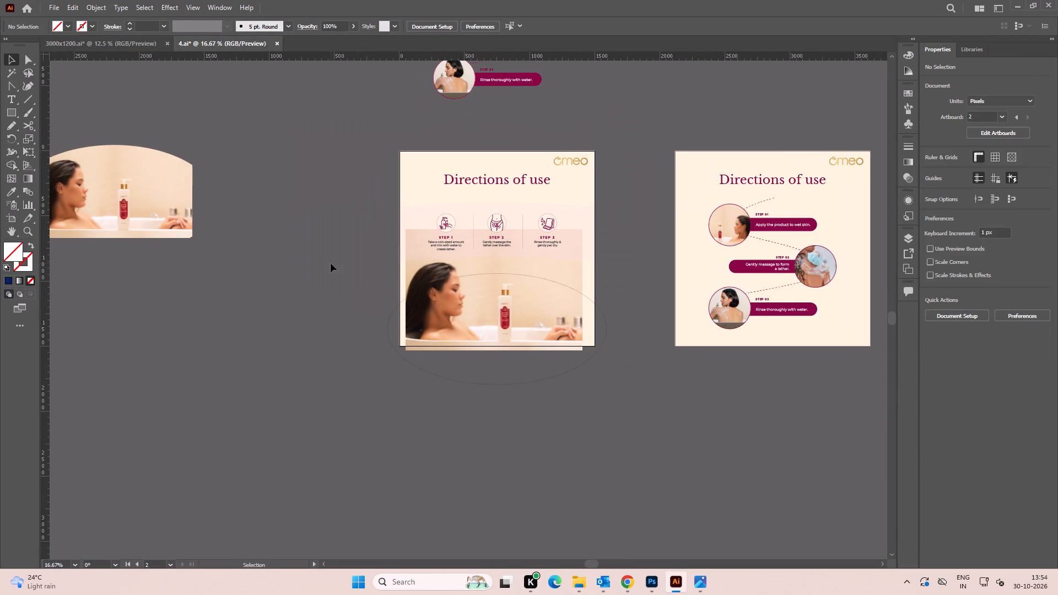
pyautogui.click(331, 263)
pyautogui.click(328, 305)
pyautogui.click(528, 320)
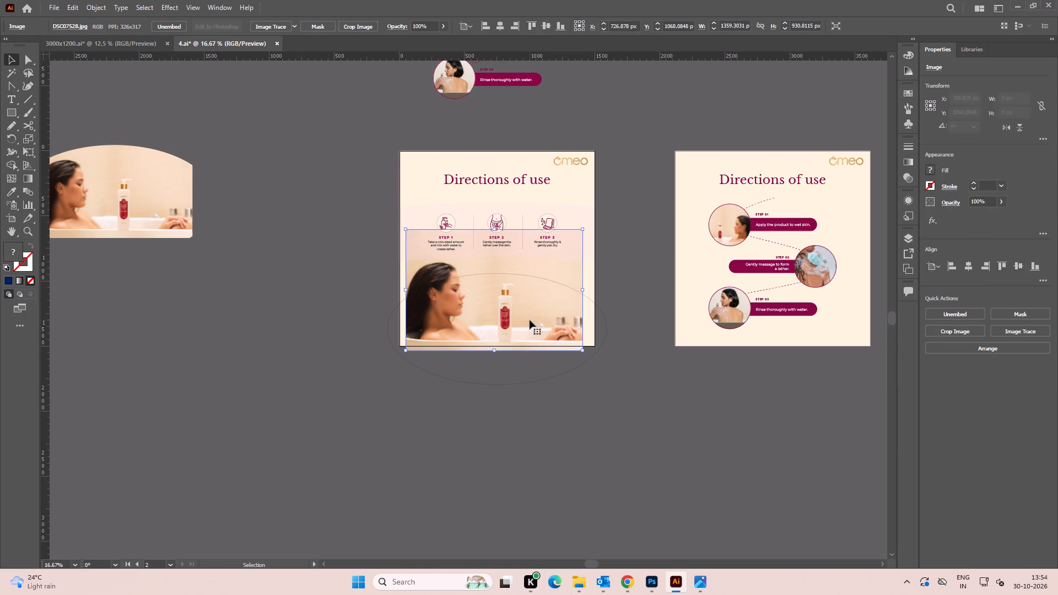
pyautogui.click(528, 320)
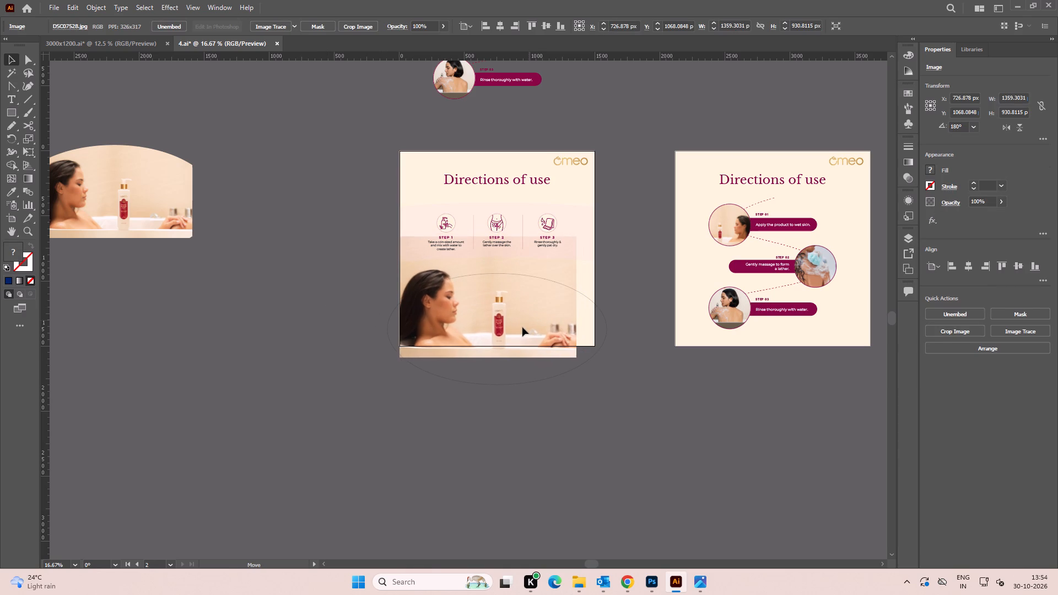
pyautogui.keyDown('alt'); pyautogui.scroll(1, 578, 300); pyautogui.keyUp('alt')
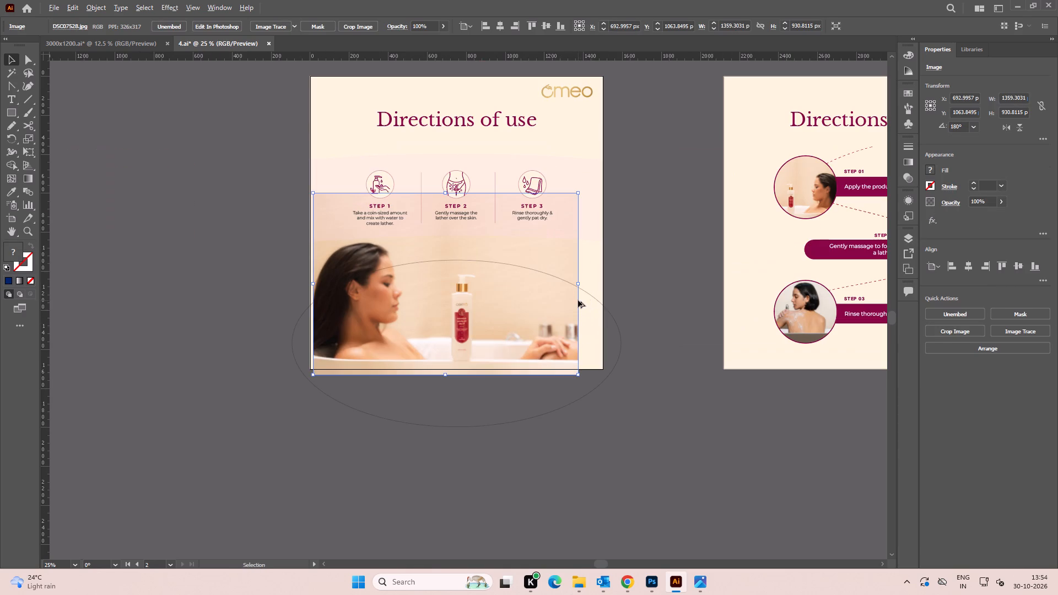
pyautogui.keyDown('shift'); pyautogui.moveTo(579, 284); pyautogui.dragTo(604, 284); pyautogui.keyUp('shift')
pyautogui.keyDown('alt'); pyautogui.scroll(1, 418, 332); pyautogui.keyUp('alt')
pyautogui.click(455, 334)
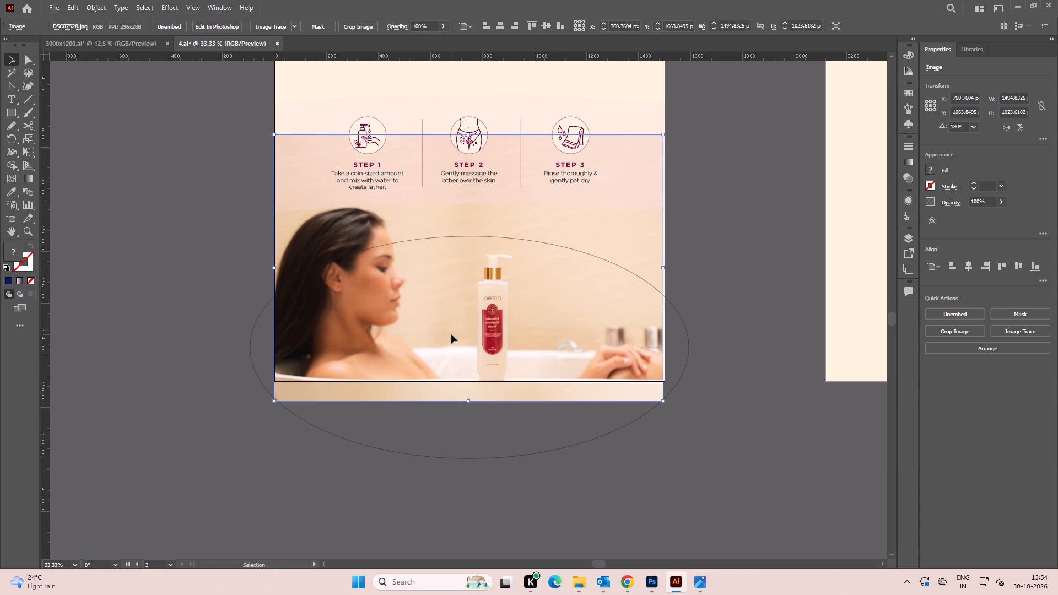
pyautogui.moveTo(660, 268); pyautogui.dragTo(664, 268)
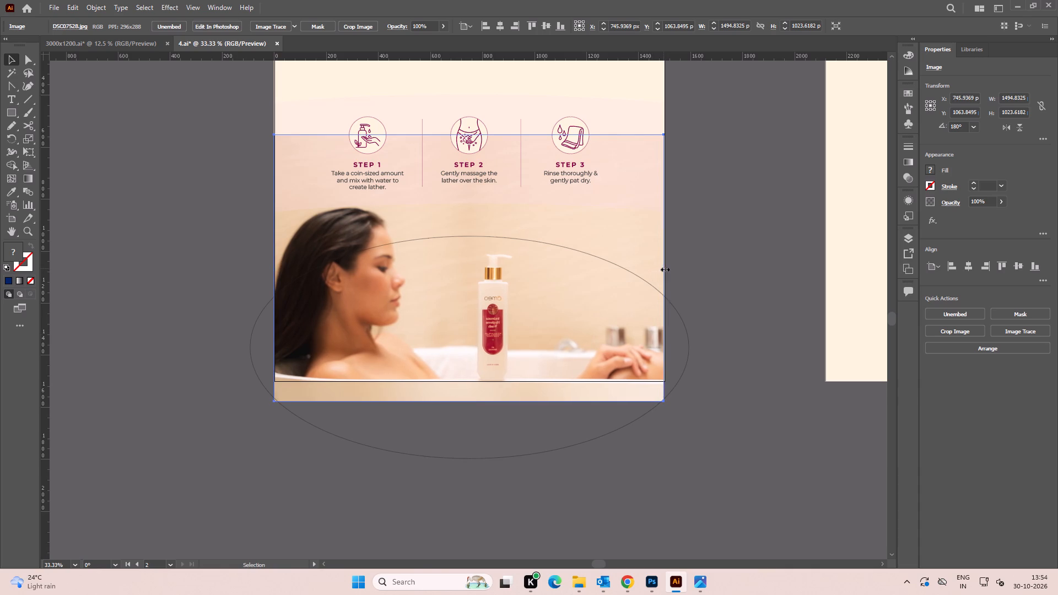
pyautogui.moveTo(664, 268); pyautogui.dragTo(667, 268)
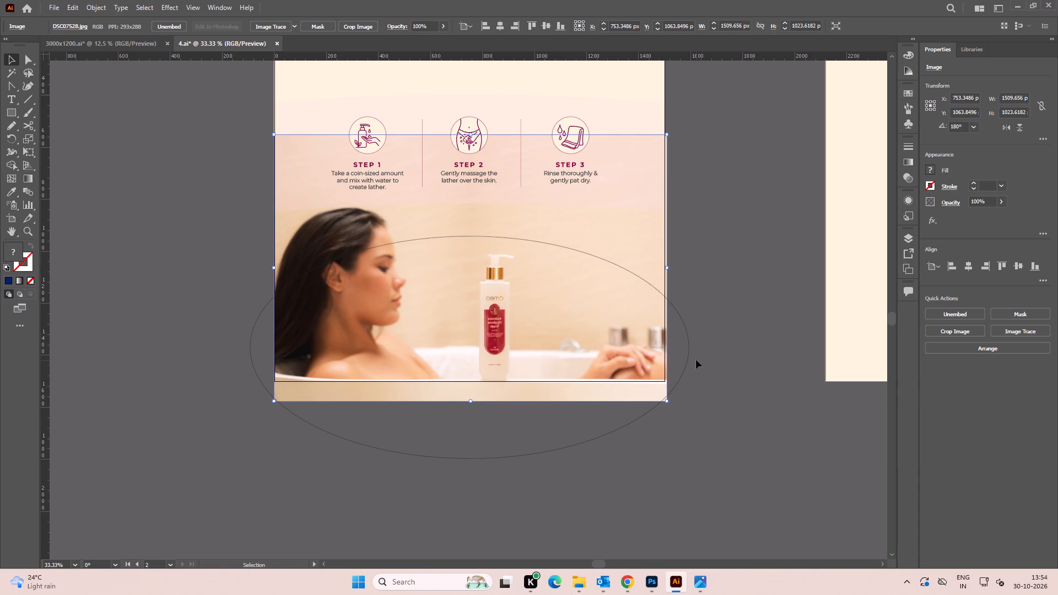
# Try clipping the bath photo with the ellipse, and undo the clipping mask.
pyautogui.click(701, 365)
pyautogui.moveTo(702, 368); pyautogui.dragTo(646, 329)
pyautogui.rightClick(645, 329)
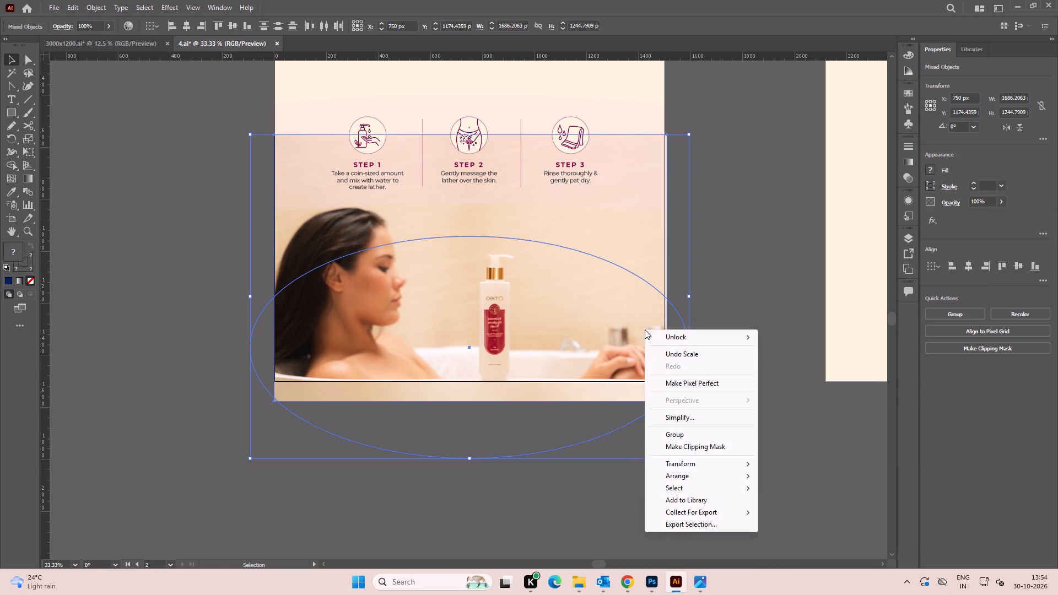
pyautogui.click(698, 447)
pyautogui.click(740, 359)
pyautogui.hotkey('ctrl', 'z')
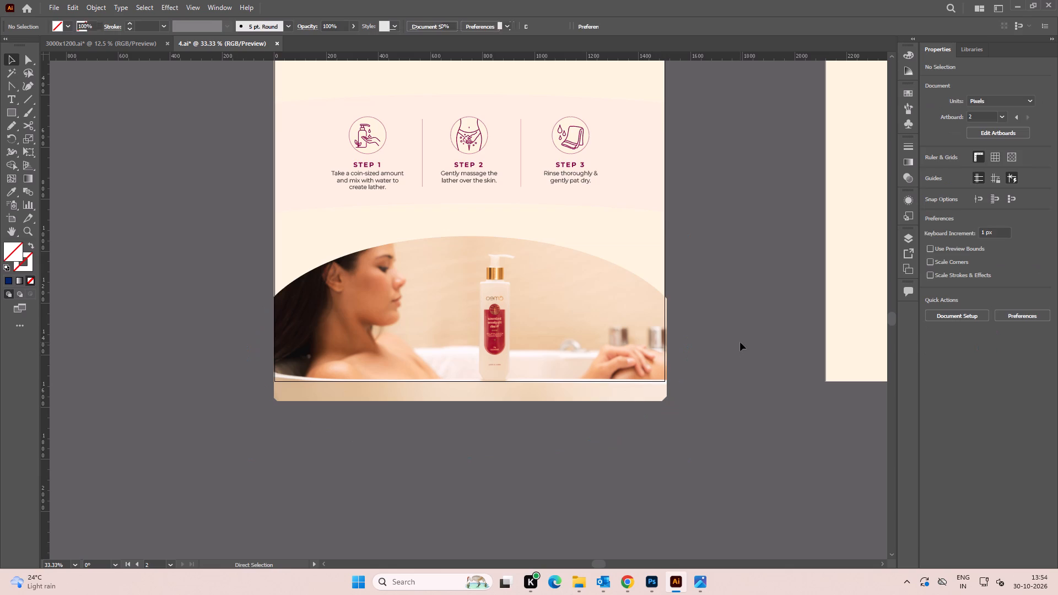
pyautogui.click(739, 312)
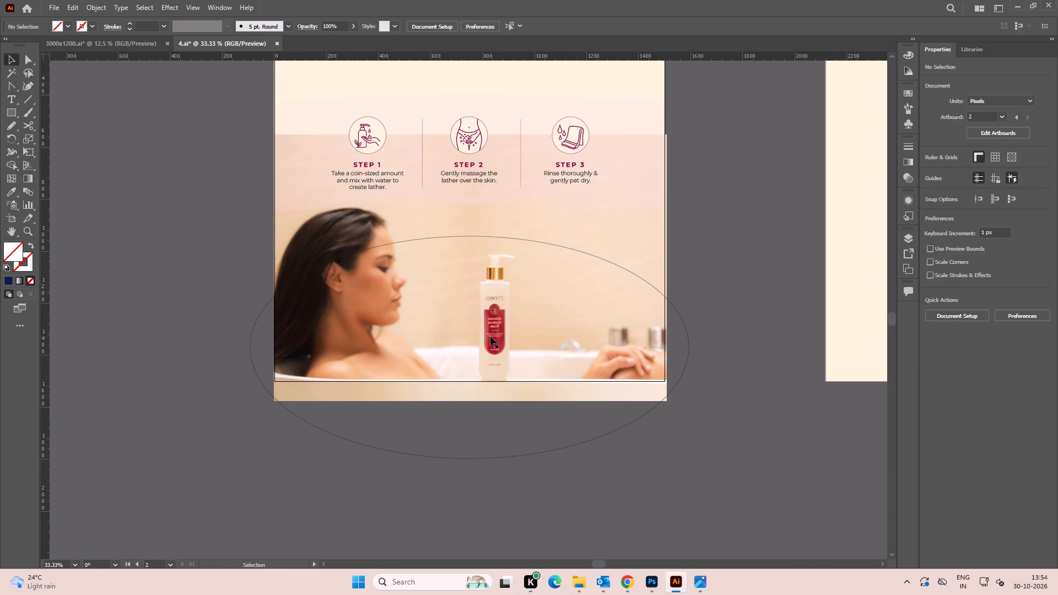
# Move the bath photo straight up by about 44 px on the Directions of use artboard.
pyautogui.keyDown('alt'); pyautogui.scroll(2, 479, 324); pyautogui.keyUp('alt')
pyautogui.moveTo(487, 347); pyautogui.dragTo(488, 324)
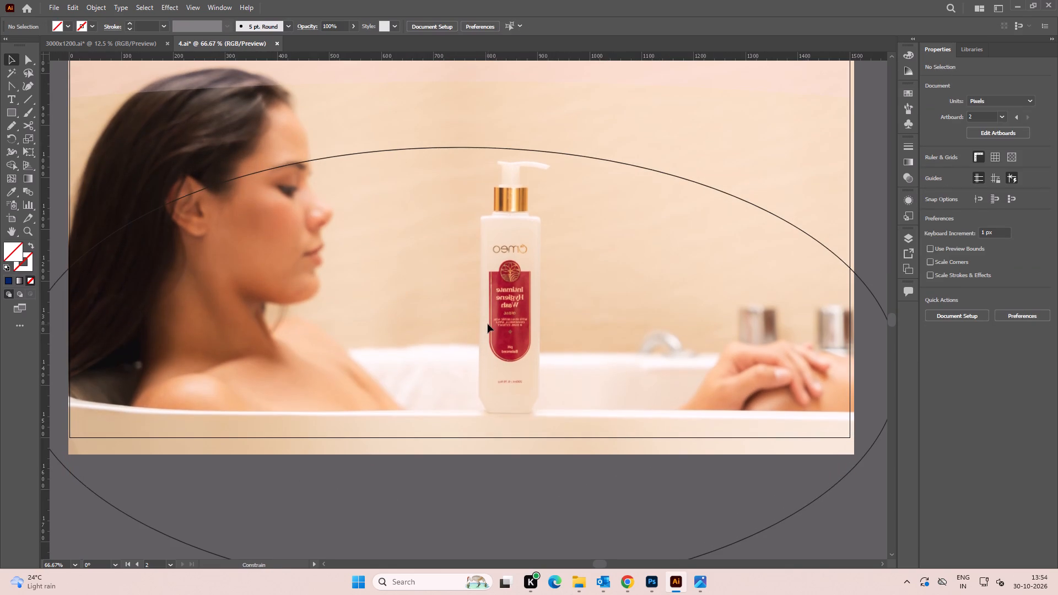
pyautogui.moveTo(488, 324); pyautogui.dragTo(488, 323)
pyautogui.keyDown('alt'); pyautogui.scroll(-3, 488, 323); pyautogui.keyUp('alt')
pyautogui.click(667, 277)
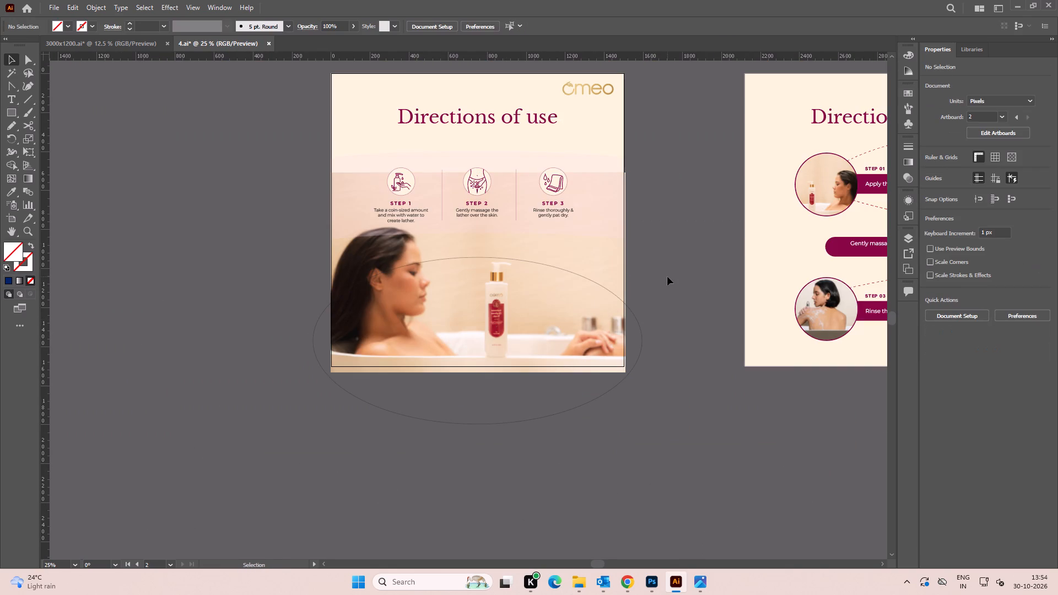
pyautogui.click(511, 302)
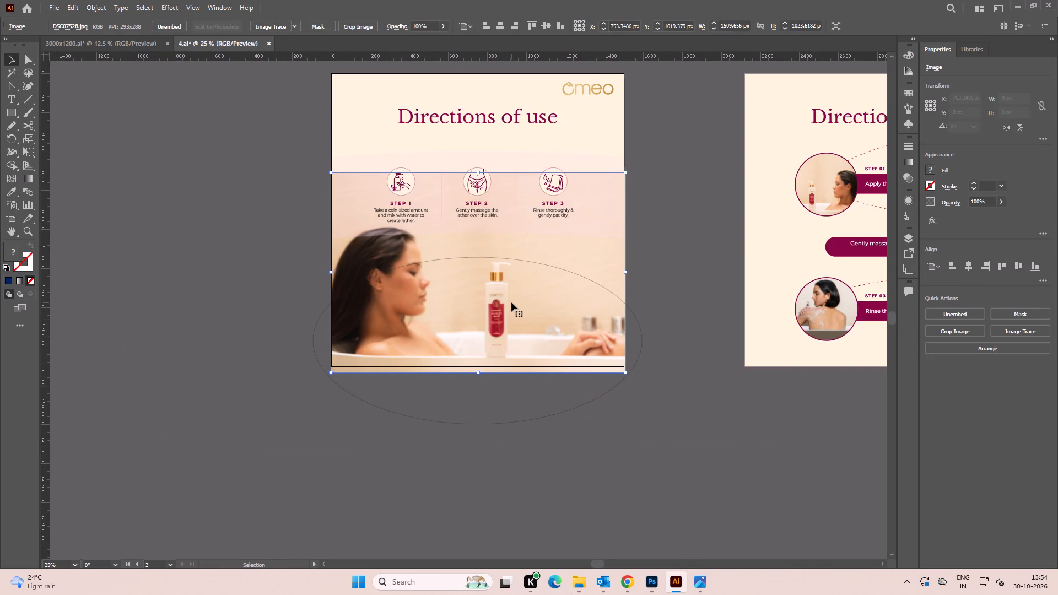
pyautogui.click(674, 278)
pyautogui.keyDown('alt'); pyautogui.scroll(1, 483, 307); pyautogui.keyUp('alt')
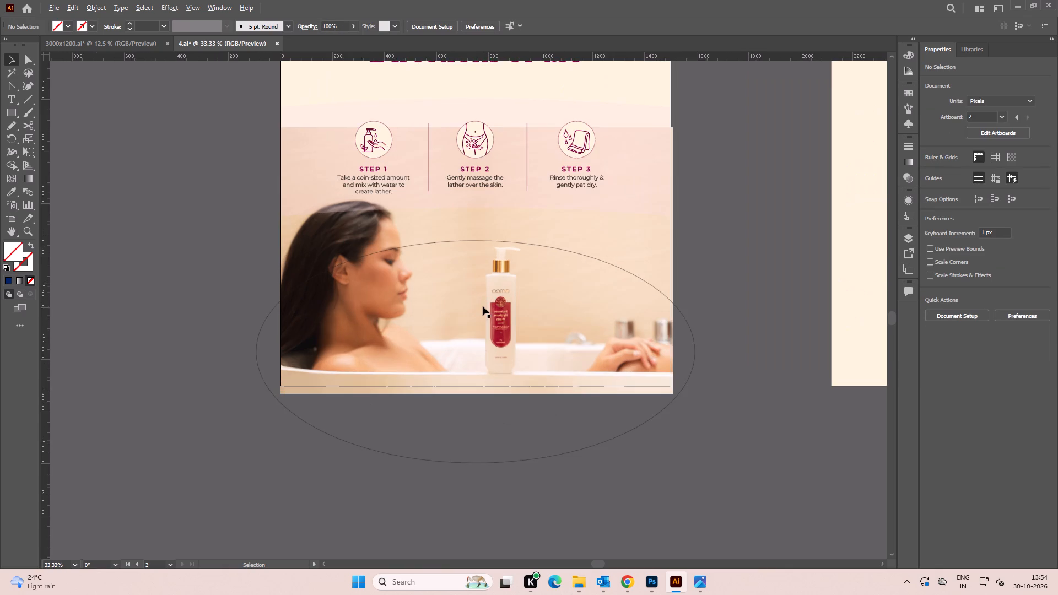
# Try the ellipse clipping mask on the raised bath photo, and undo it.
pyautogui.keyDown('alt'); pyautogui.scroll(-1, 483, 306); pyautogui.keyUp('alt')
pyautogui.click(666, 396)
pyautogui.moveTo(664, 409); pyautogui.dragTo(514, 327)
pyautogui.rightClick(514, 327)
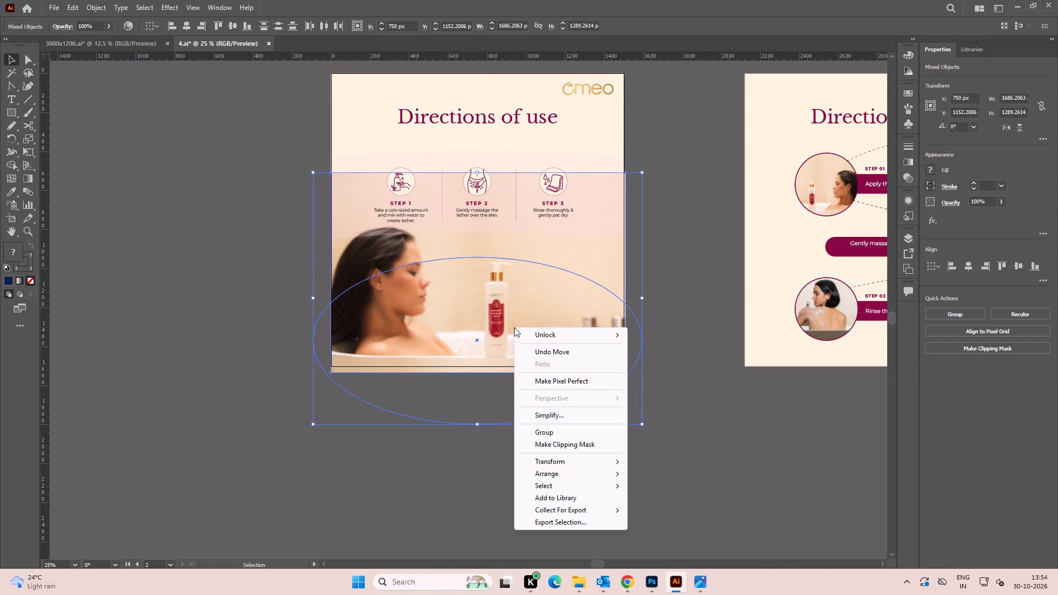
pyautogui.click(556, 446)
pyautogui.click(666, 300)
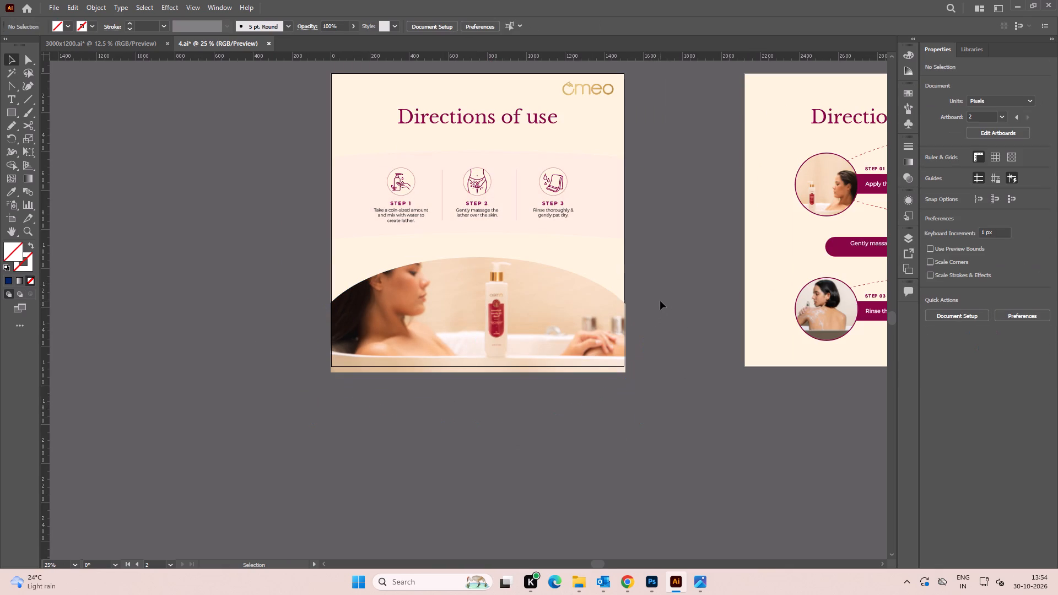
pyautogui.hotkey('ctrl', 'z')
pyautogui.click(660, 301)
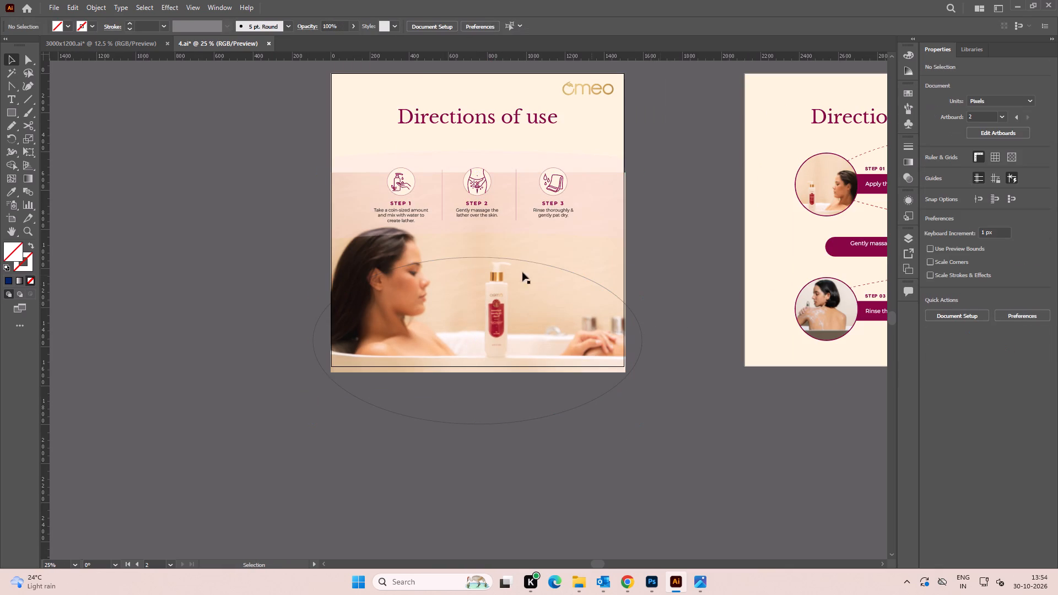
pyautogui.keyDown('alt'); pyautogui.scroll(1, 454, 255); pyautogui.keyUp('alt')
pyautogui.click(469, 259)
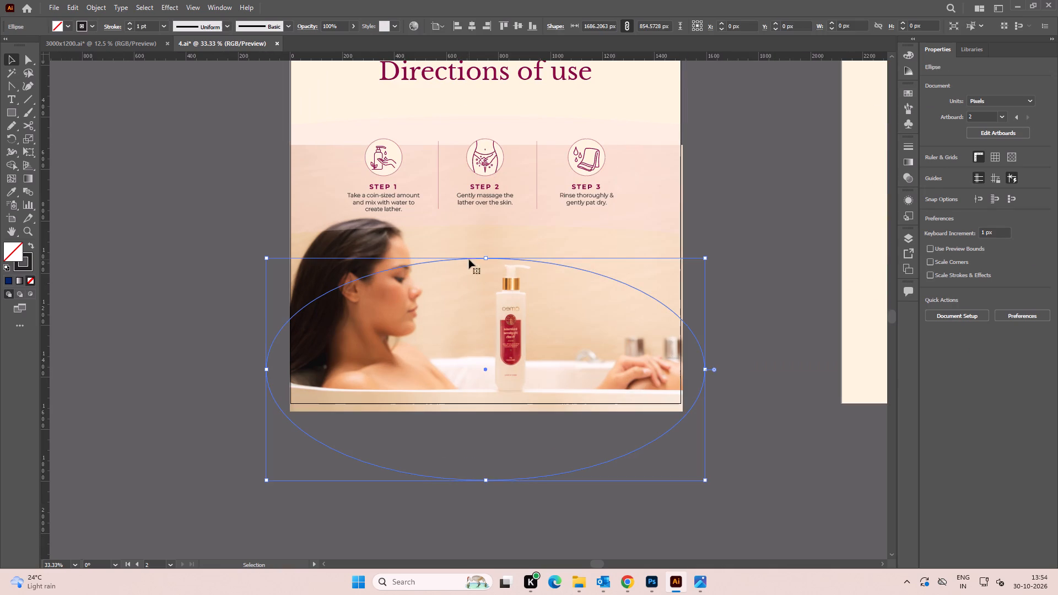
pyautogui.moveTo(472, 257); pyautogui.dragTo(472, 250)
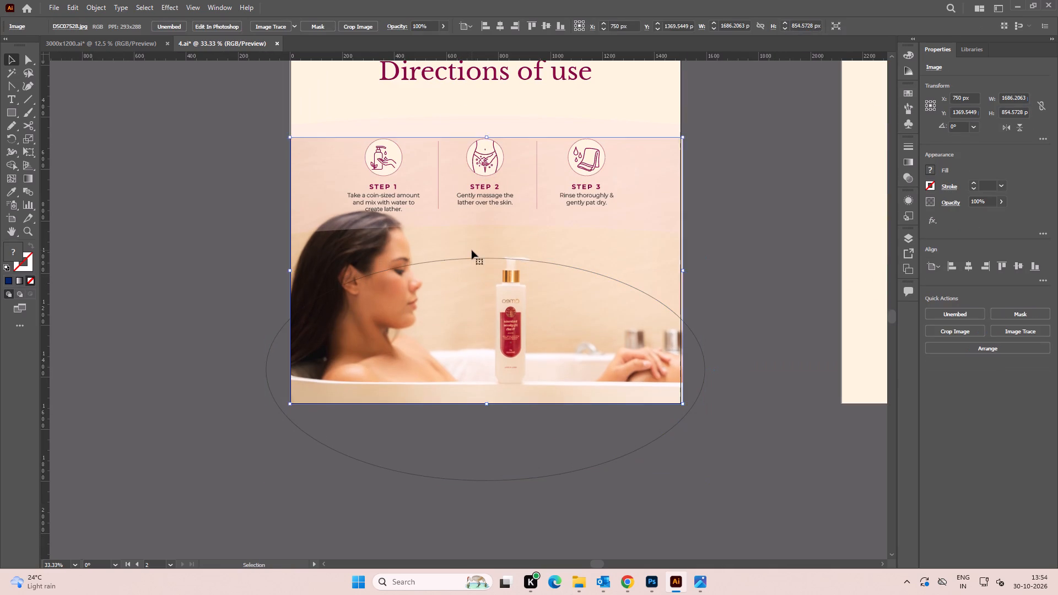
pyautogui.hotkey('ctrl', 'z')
# Raise the ellipse over the bath photo by 60 px.
pyautogui.click(484, 413)
pyautogui.moveTo(499, 514); pyautogui.dragTo(463, 469)
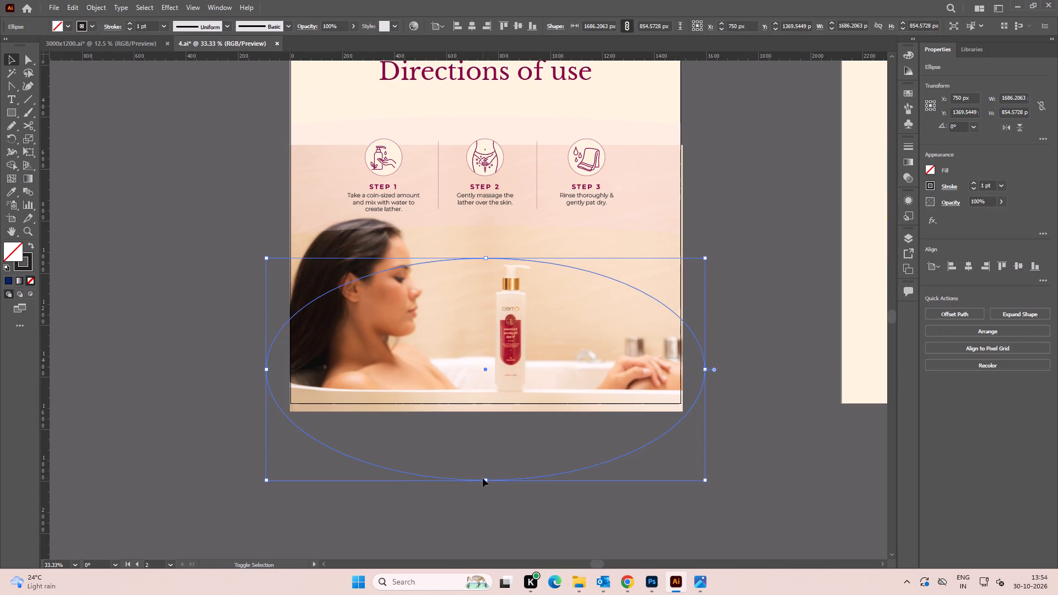
pyautogui.hotkey('shift', 'Up')
pyautogui.hotkey('shift', 'Up')
pyautogui.hotkey('shift', 'Up')
pyautogui.hotkey('shift', 'Up')
pyautogui.hotkey('shift', 'Up')
pyautogui.hotkey('shift', 'Up')
pyautogui.hotkey('shift', 'Up')
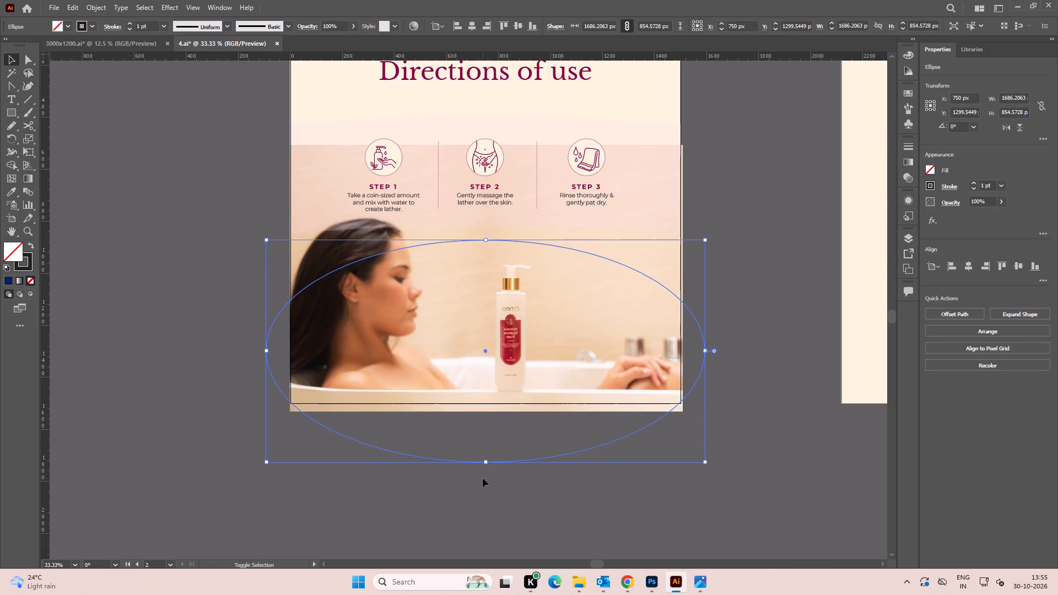
pyautogui.hotkey('shift', 'Down')
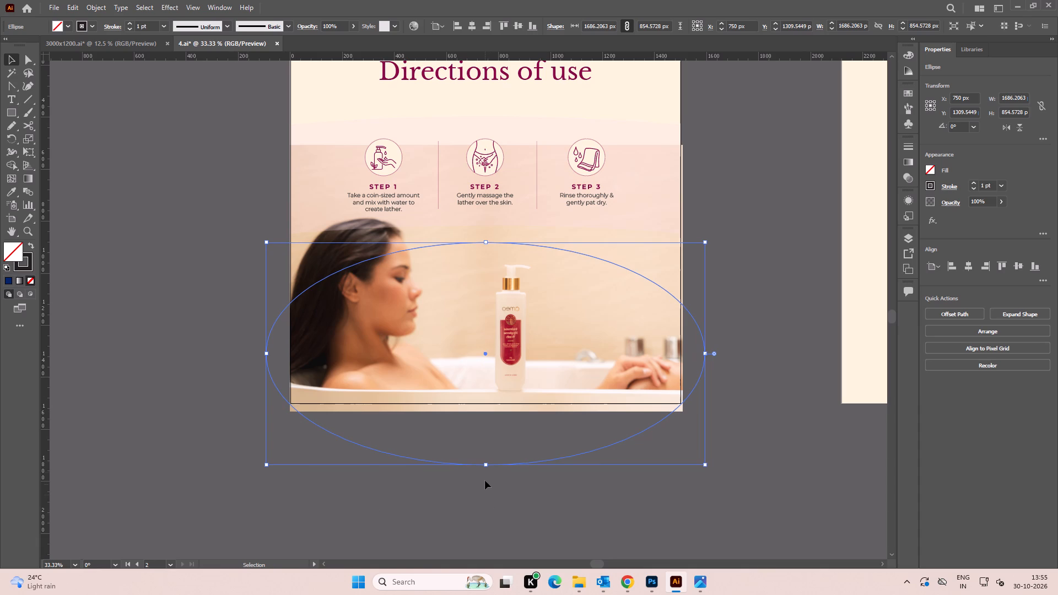
# Enlarge the ellipse to about 1766 px wide and 905 px high, and centre it horizontally on the artboard.
pyautogui.moveTo(484, 466); pyautogui.dragTo(485, 478)
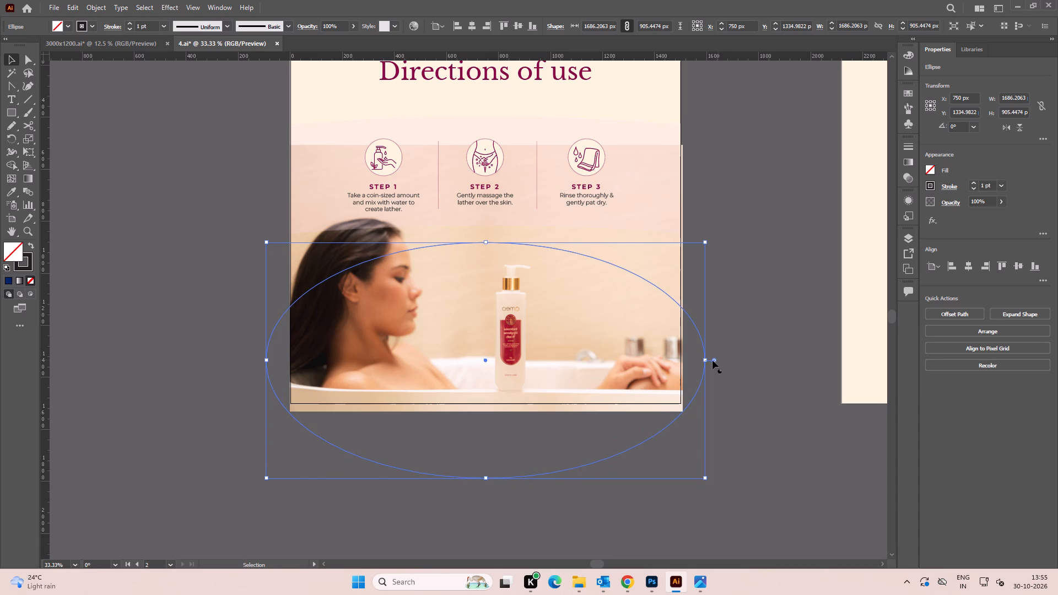
pyautogui.keyDown('alt'); pyautogui.moveTo(708, 360); pyautogui.dragTo(715, 360); pyautogui.keyUp('alt')
pyautogui.click(973, 270)
pyautogui.doubleClick(774, 408)
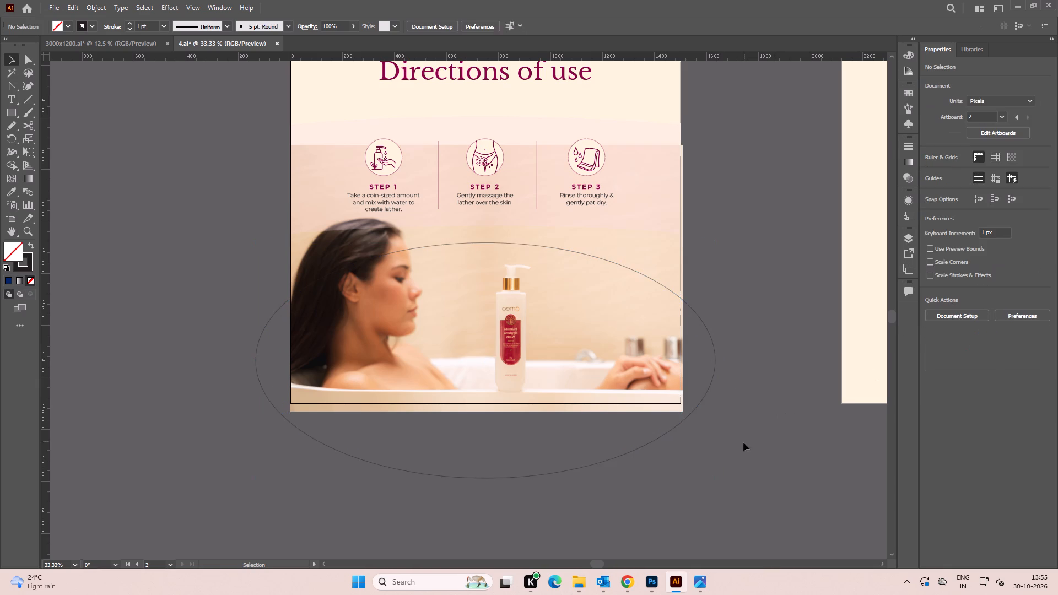
# Make a clipping mask from the enlarged ellipse and the bath photo.
pyautogui.moveTo(742, 442); pyautogui.dragTo(583, 369)
pyautogui.rightClick(582, 368)
pyautogui.click(620, 280)
pyautogui.doubleClick(743, 383)
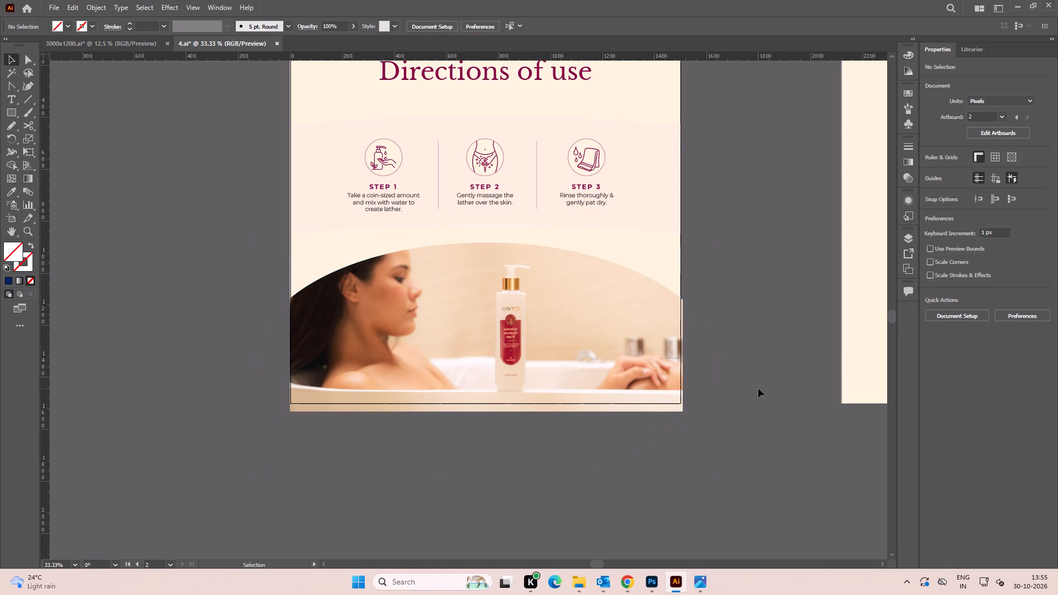
pyautogui.keyDown('alt'); pyautogui.moveTo(758, 388); pyautogui.dragTo(752, 390); pyautogui.keyUp('alt')
pyautogui.press('space')
pyautogui.moveTo(751, 352); pyautogui.dragTo(738, 369)
pyautogui.keyDown('alt'); pyautogui.scroll(-1, 731, 368); pyautogui.keyUp('alt')
pyautogui.press('space')
pyautogui.moveTo(732, 365); pyautogui.dragTo(735, 376)
pyautogui.keyDown('alt'); pyautogui.scroll(2, 568, 372); pyautogui.keyUp('alt')
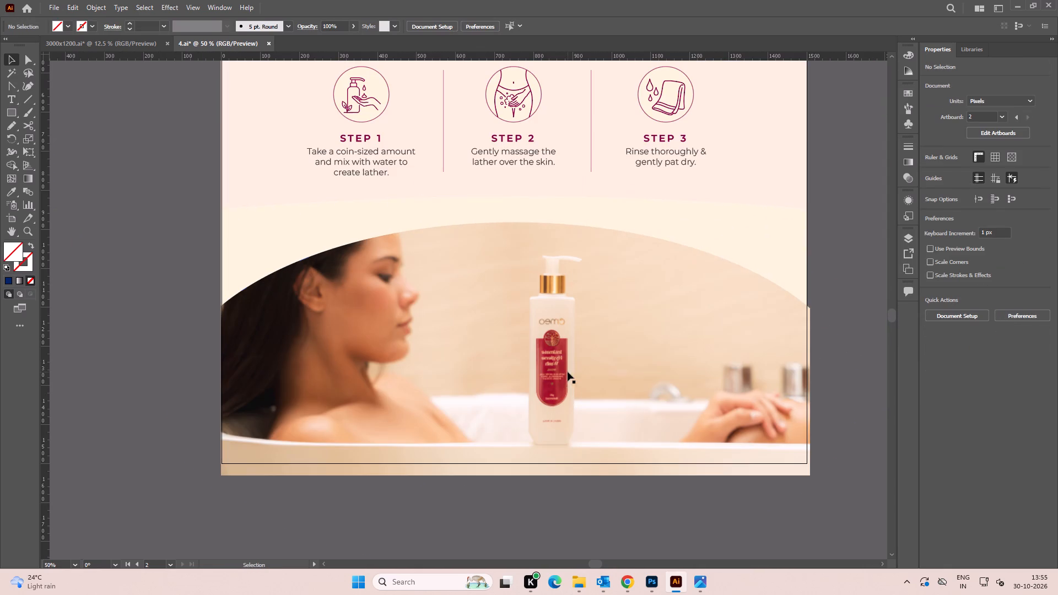
# Align the clipped bath photo group to the artboard's horizontal centre.
pyautogui.click(568, 372)
pyautogui.keyDown('alt'); pyautogui.scroll(-1, 790, 375); pyautogui.keyUp('alt')
pyautogui.press('space')
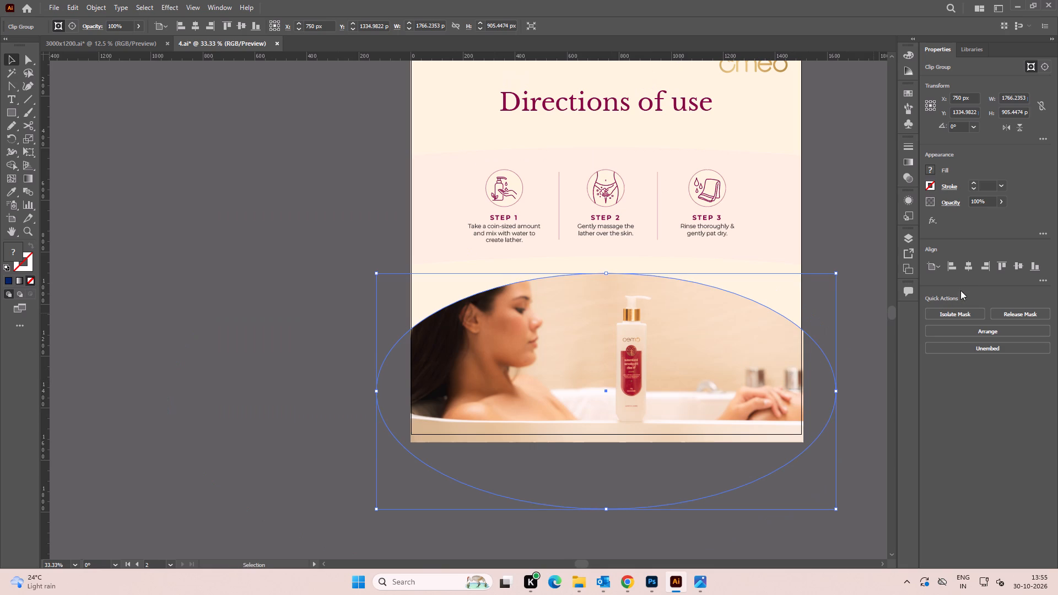
pyautogui.click(971, 268)
pyautogui.press('space')
pyautogui.moveTo(786, 335); pyautogui.dragTo(713, 332)
pyautogui.click(798, 306)
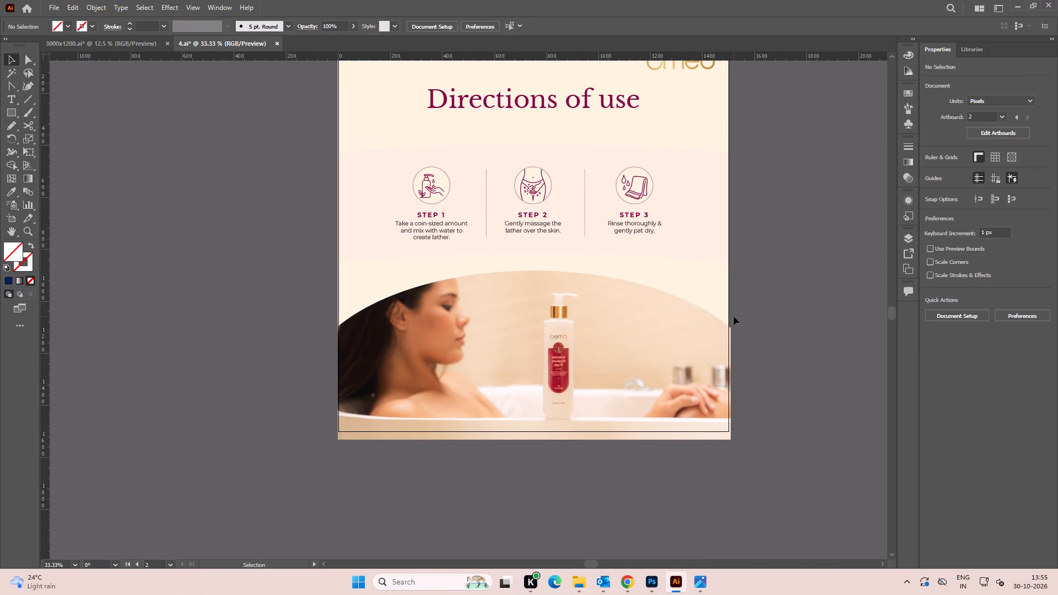
# Examine the Directions of use layout, checking the three-step icon group against the curved bath photo.
pyautogui.press('space')
pyautogui.moveTo(620, 324); pyautogui.dragTo(617, 349)
pyautogui.keyDown('alt'); pyautogui.scroll(-2, 617, 341); pyautogui.keyUp('alt')
pyautogui.press('space')
pyautogui.moveTo(641, 342); pyautogui.dragTo(608, 340)
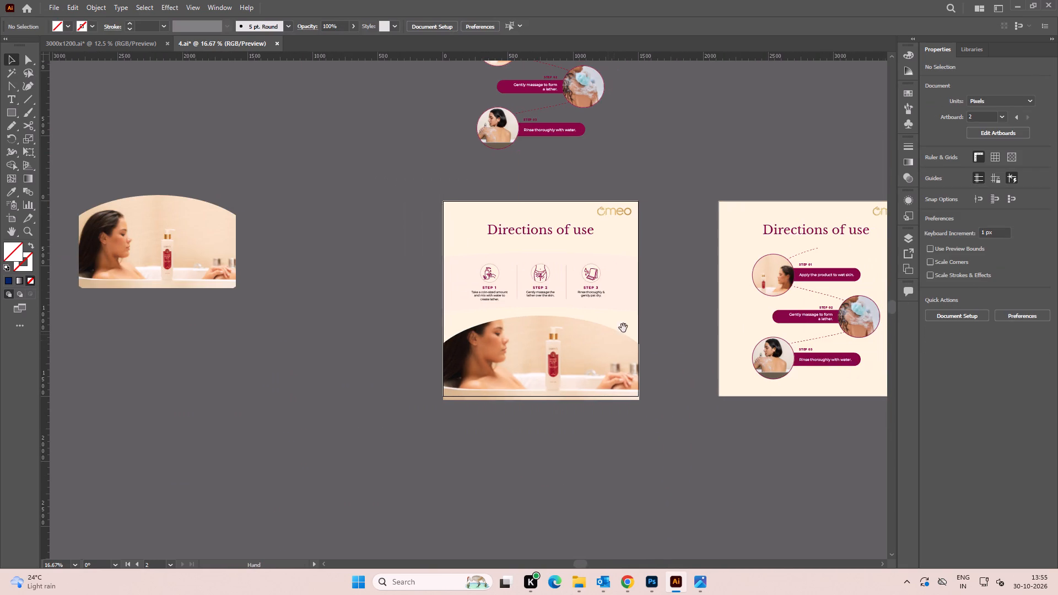
pyautogui.click(672, 296)
pyautogui.keyDown('alt'); pyautogui.scroll(2, 562, 277); pyautogui.keyUp('alt')
pyautogui.click(252, 230)
pyautogui.moveTo(272, 237); pyautogui.dragTo(693, 323)
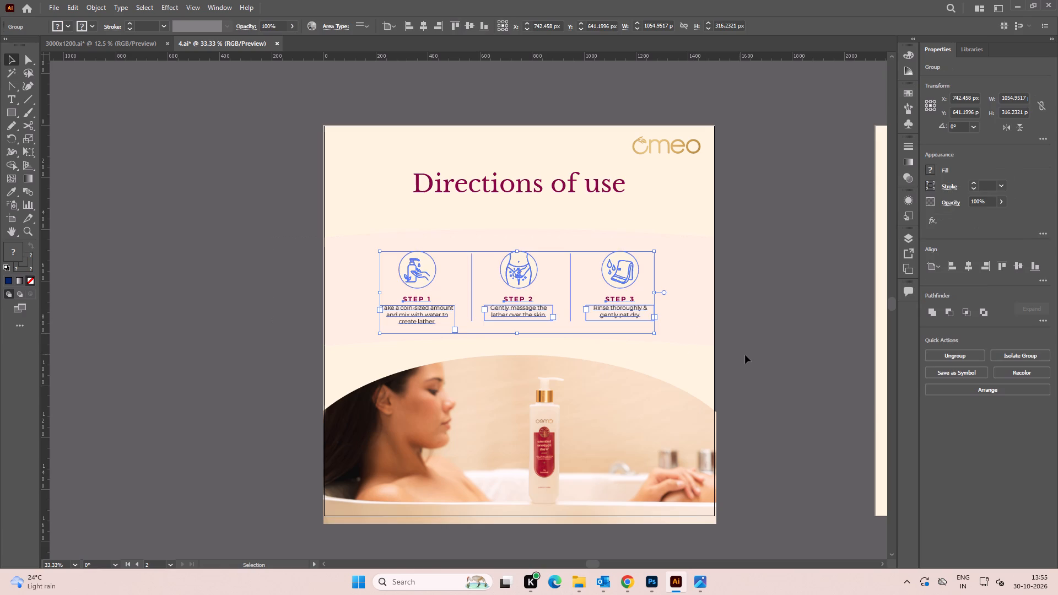
pyautogui.click(709, 345)
# Nudge the group of three step icons and captions up 5 px within its pink band.
pyautogui.keyDown('alt'); pyautogui.scroll(4, 507, 284); pyautogui.keyUp('alt')
pyautogui.keyDown('alt'); pyautogui.scroll(-3, 506, 284); pyautogui.keyUp('alt')
pyautogui.press('space')
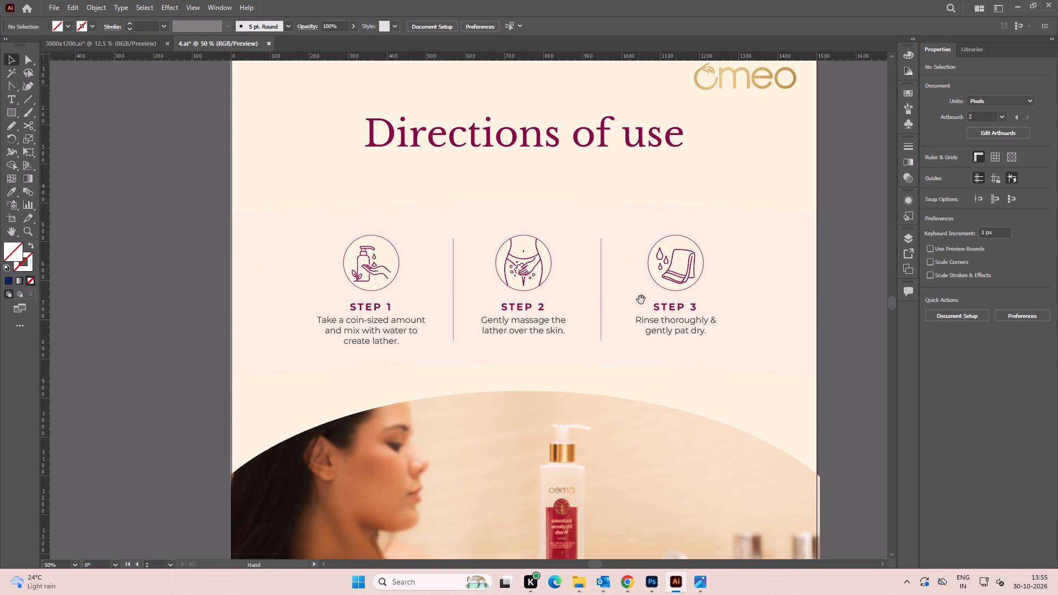
pyautogui.moveTo(640, 299); pyautogui.dragTo(631, 300)
pyautogui.moveTo(754, 337); pyautogui.dragTo(270, 236)
pyautogui.press('Up')
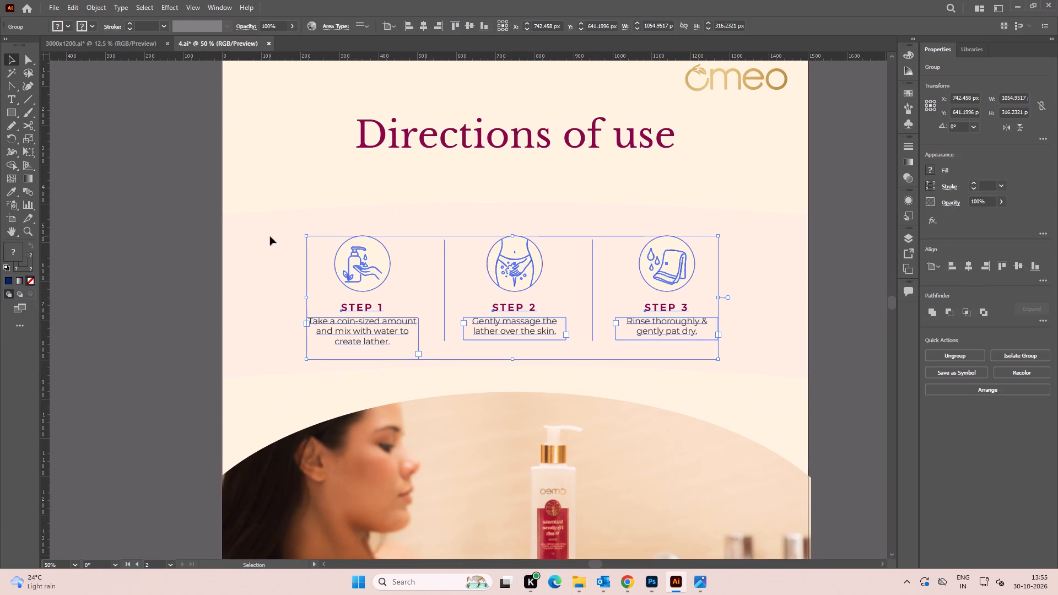
pyautogui.press('Up')
pyautogui.press('Up')
pyautogui.press('Up')
pyautogui.press('Up')
pyautogui.click(212, 234)
pyautogui.keyDown('alt'); pyautogui.scroll(-2, 207, 232); pyautogui.keyUp('alt')
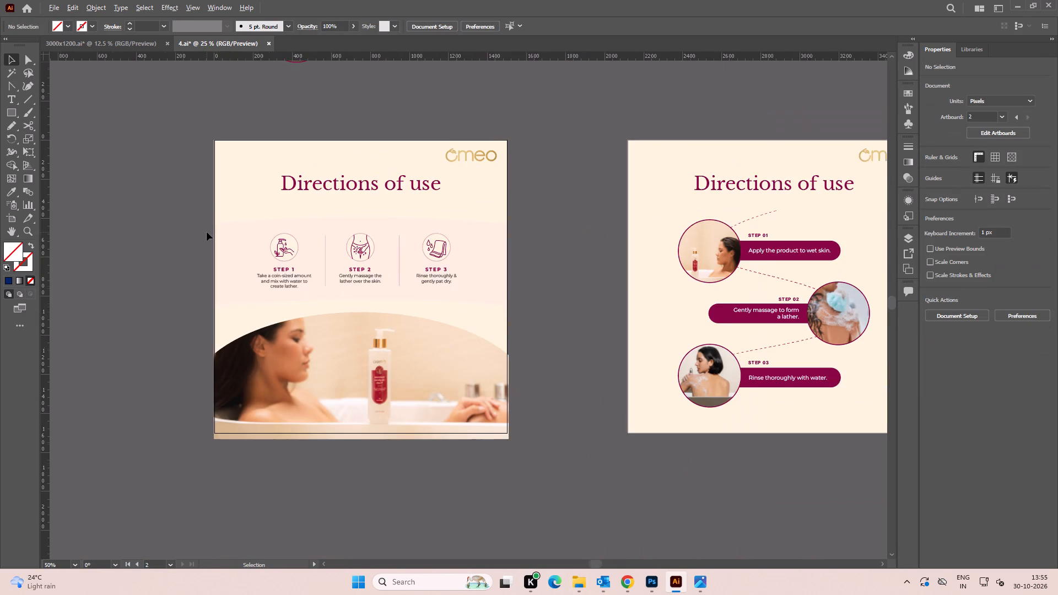
# Examine the Directions of use artboard with the curved bath photo beside the alternative step layout.
pyautogui.press('space')
pyautogui.moveTo(183, 251); pyautogui.dragTo(215, 236)
pyautogui.press('space')
pyautogui.moveTo(185, 289); pyautogui.dragTo(195, 293)
pyautogui.click(206, 272)
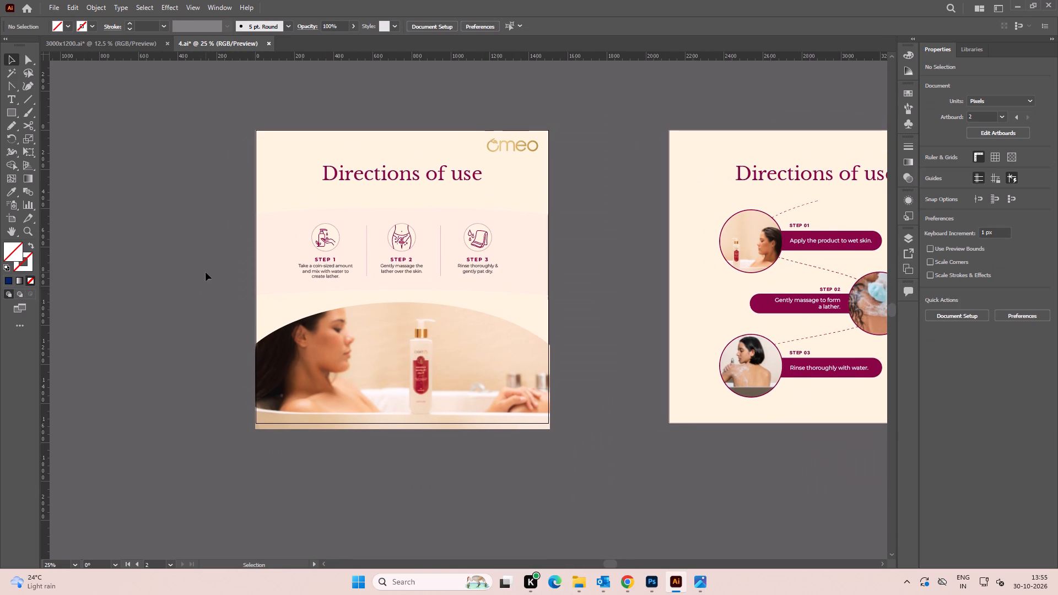
pyautogui.keyDown('alt'); pyautogui.scroll(-1, 235, 262); pyautogui.keyUp('alt')
pyautogui.press('space')
pyautogui.moveTo(204, 262); pyautogui.dragTo(209, 264)
pyautogui.click(433, 212)
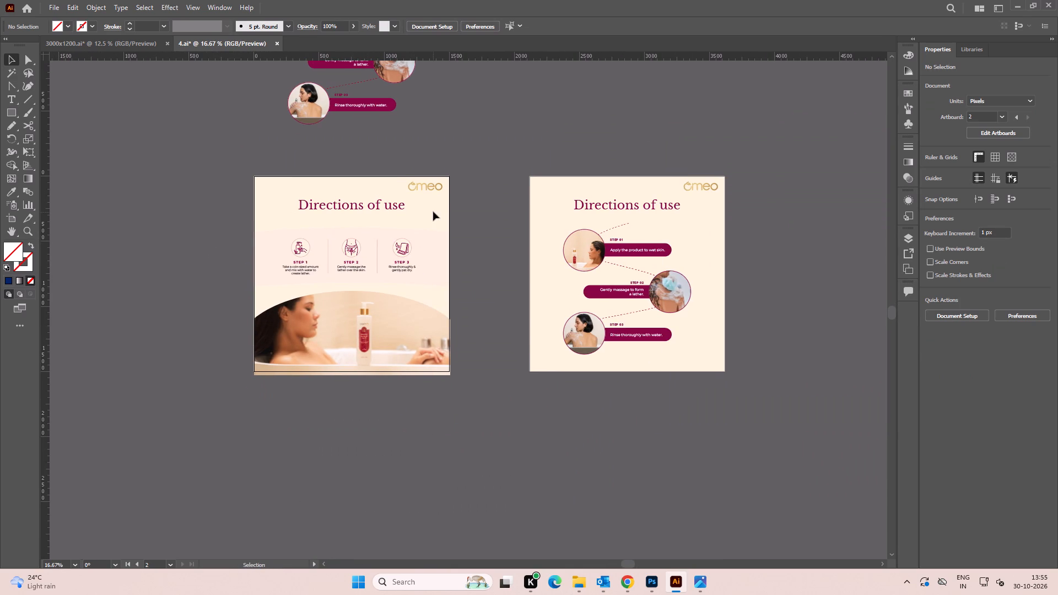
# Export the Directions of use artboard for web as a JPEG High named 4 in the 1500x1500 folder, replacing the existing file.
pyautogui.hotkey('ctrl', 'a')
pyautogui.hotkey('ctrl', 'a')
pyautogui.hotkey('ctrl', 'a')
pyautogui.hotkey('ctrl', 'a')
pyautogui.click(508, 225)
pyautogui.hotkey('ctrl', 's')
pyautogui.hotkey('ctrl', 's')
pyautogui.hotkey('ctrl', 's')
pyautogui.hotkey('ctrl', 's')
pyautogui.hotkey('ctrl', 's')
pyautogui.hotkey('ctrl', 'alt', 'shift', 's')
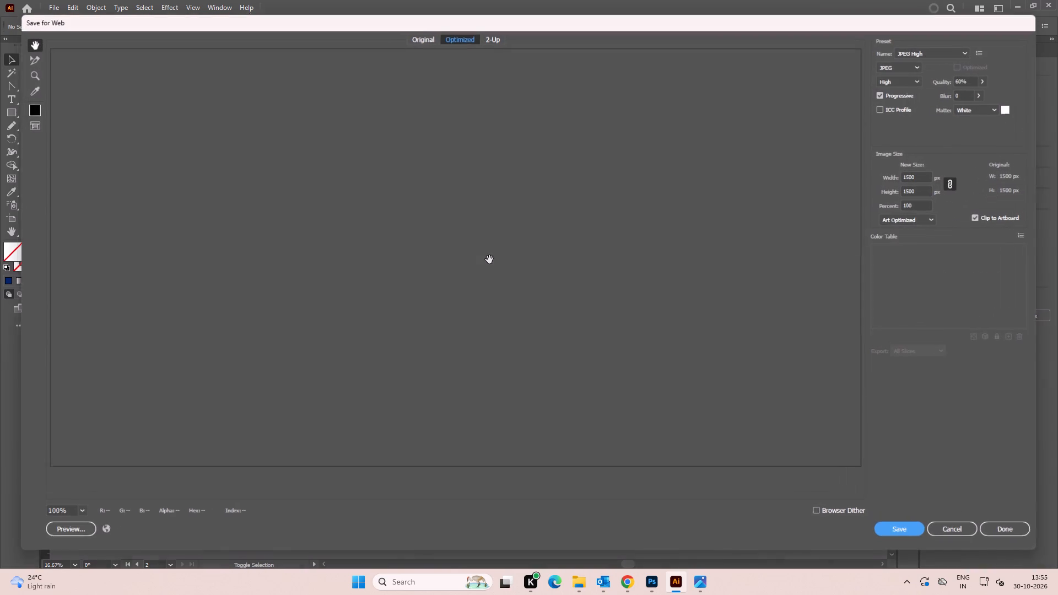
pyautogui.click(892, 531)
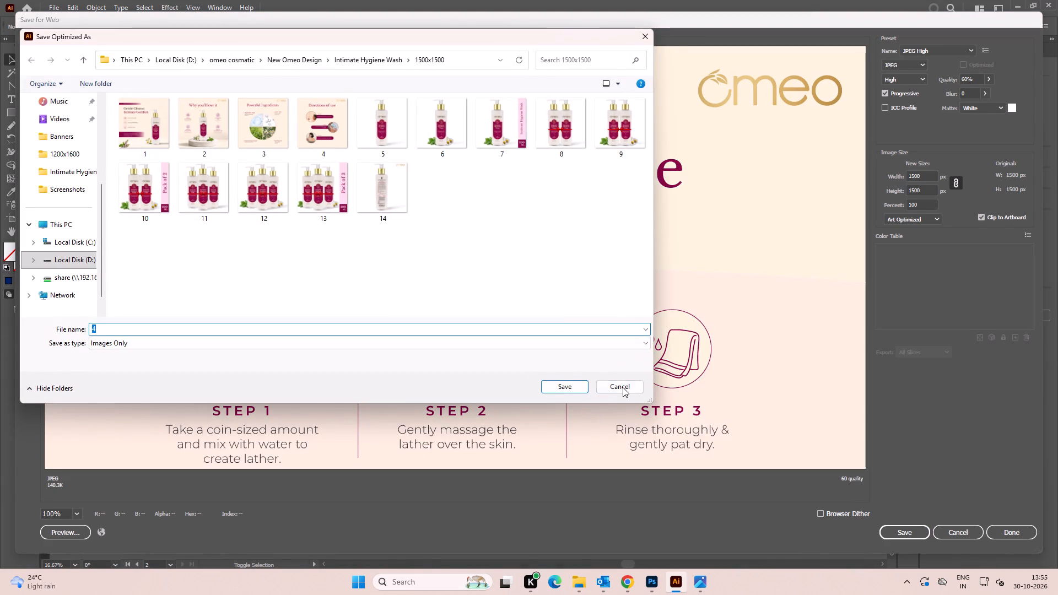
pyautogui.click(569, 388)
pyautogui.click(392, 245)
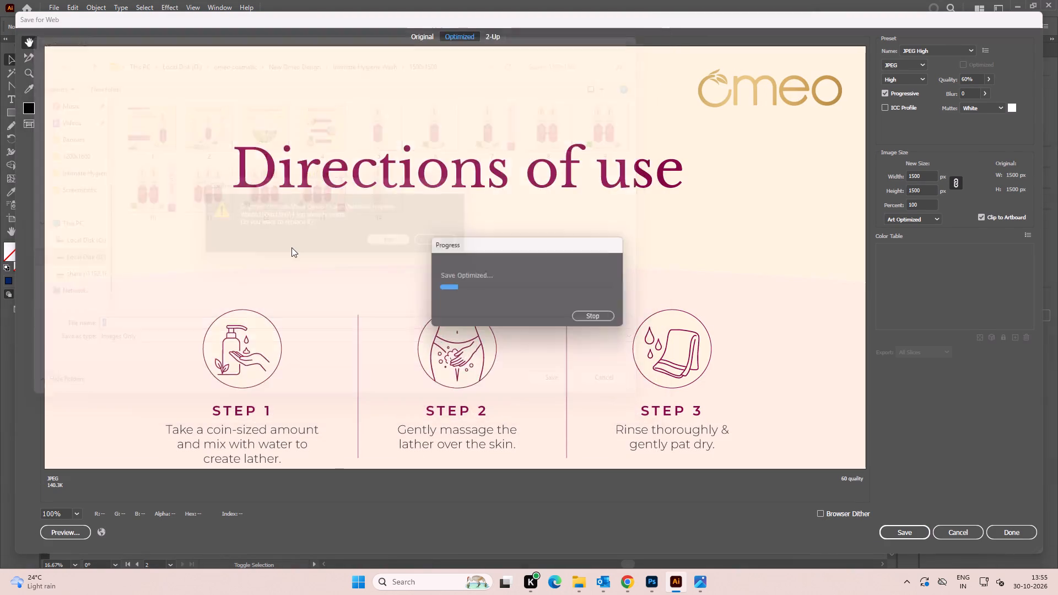
# Save the Directions of use document 4.ai and close it.
pyautogui.hotkey('ctrl', 's')
pyautogui.click(156, 131)
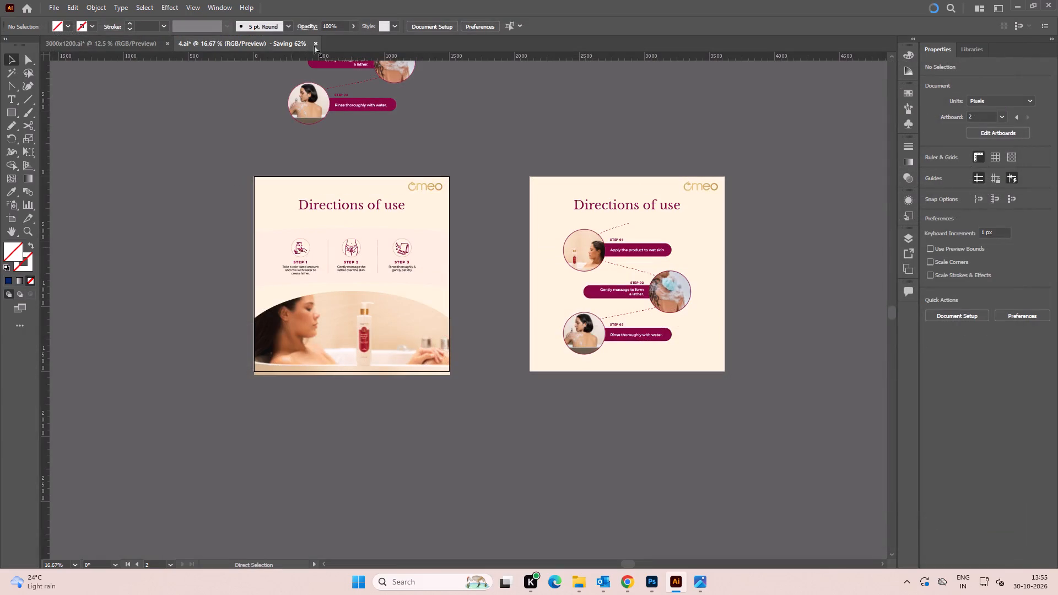
pyautogui.click(301, 44)
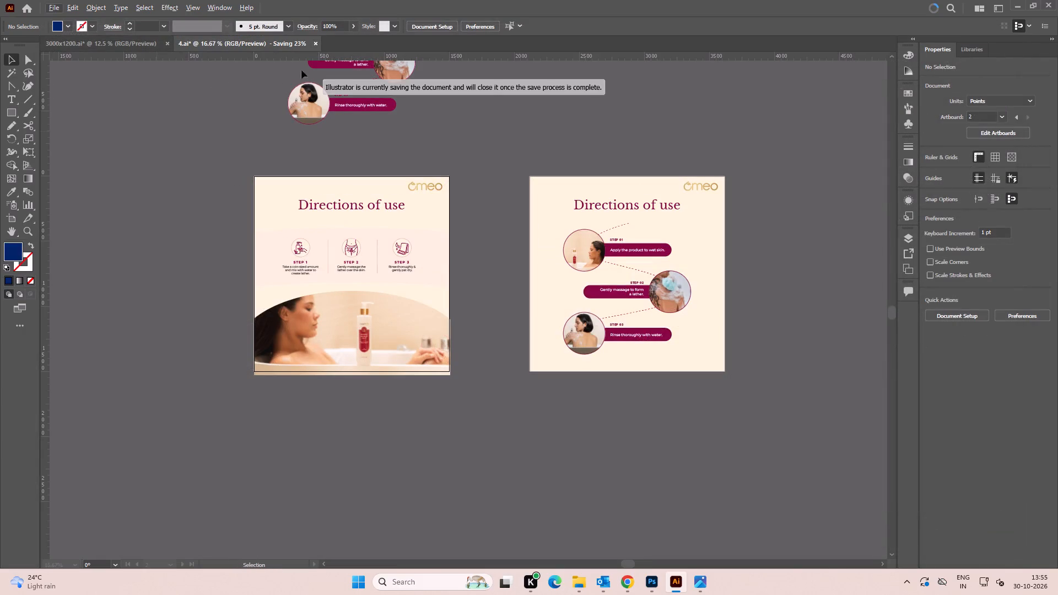
pyautogui.click(126, 34)
pyautogui.click(135, 46)
pyautogui.keyDown('alt'); pyautogui.scroll(-1, 266, 218); pyautogui.keyUp('alt')
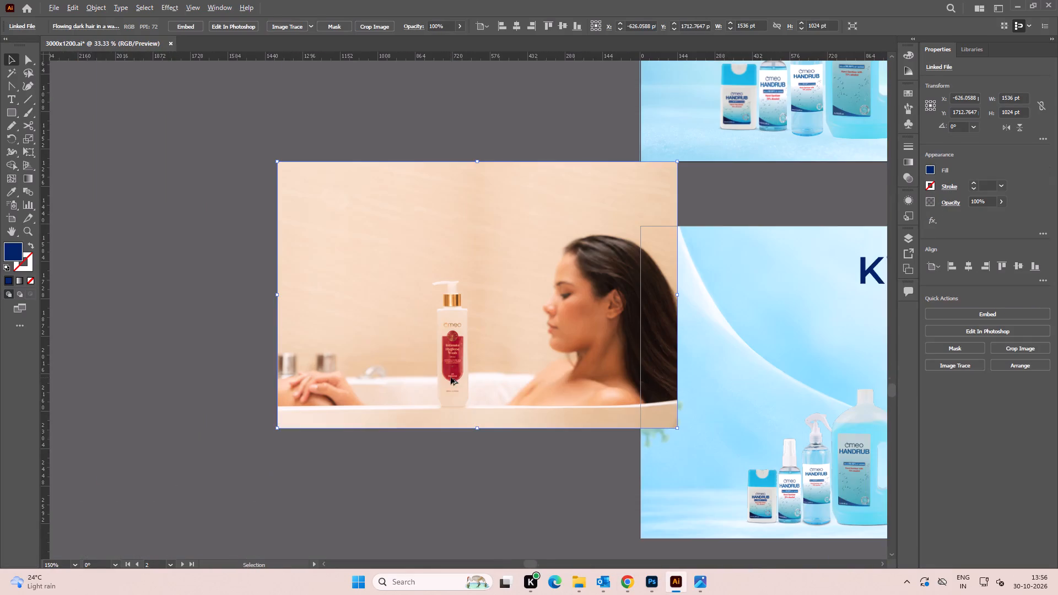
pyautogui.press('space')
pyautogui.moveTo(414, 367); pyautogui.dragTo(464, 379)
# Switch to File Explorer and reopen Illustrator file 4 from the Intimate Hygiene Wash 1500x1500 folder.
pyautogui.hotkey('alt', 'Tab')
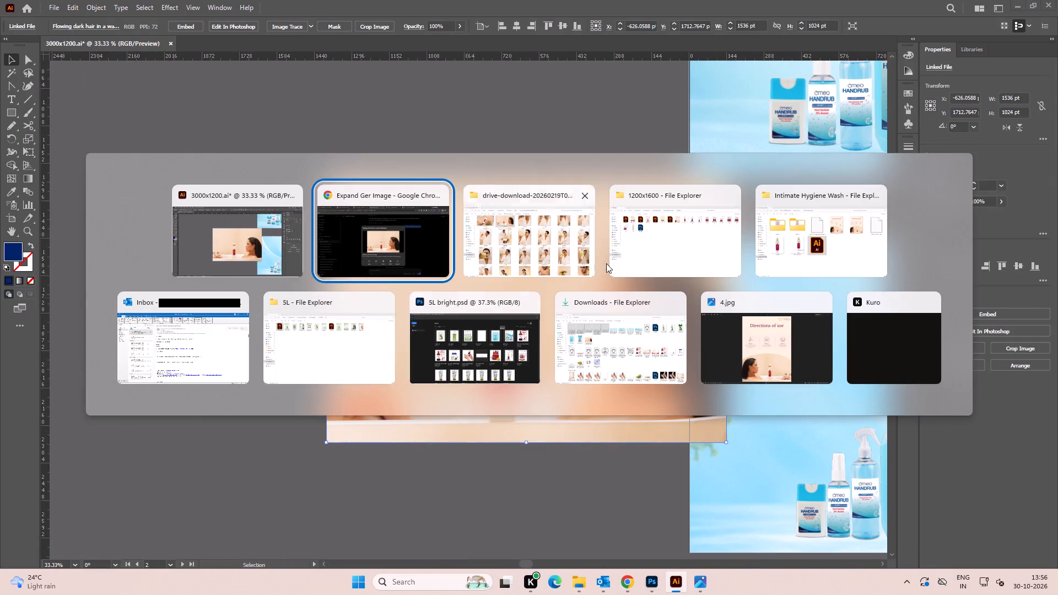
pyautogui.keyDown('alt'); pyautogui.click(692, 245); pyautogui.keyUp('alt')
pyautogui.click(680, 269)
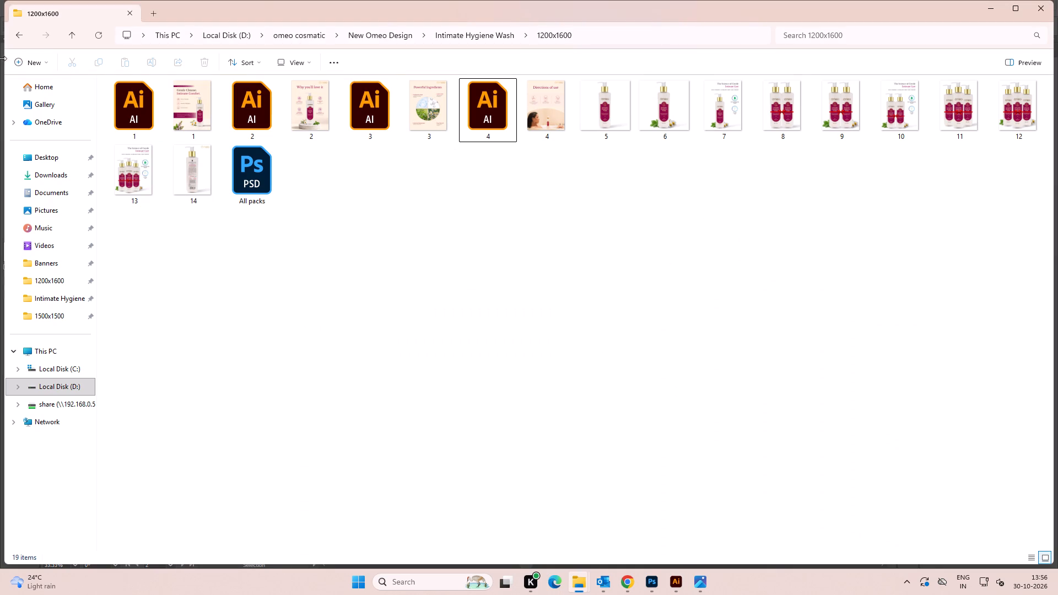
pyautogui.click(18, 36)
pyautogui.doubleClick(293, 124)
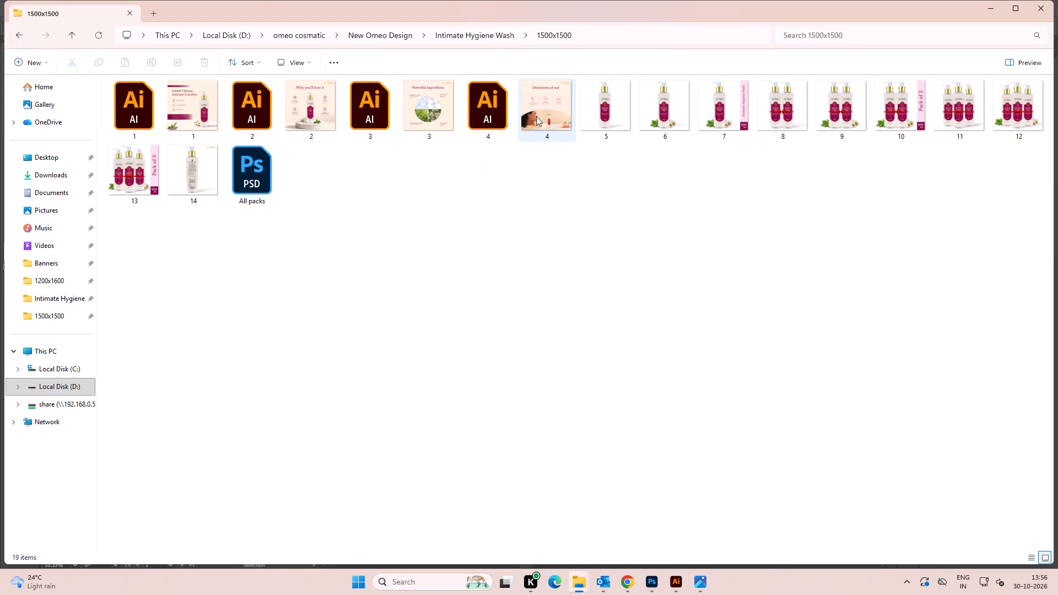
pyautogui.doubleClick(509, 113)
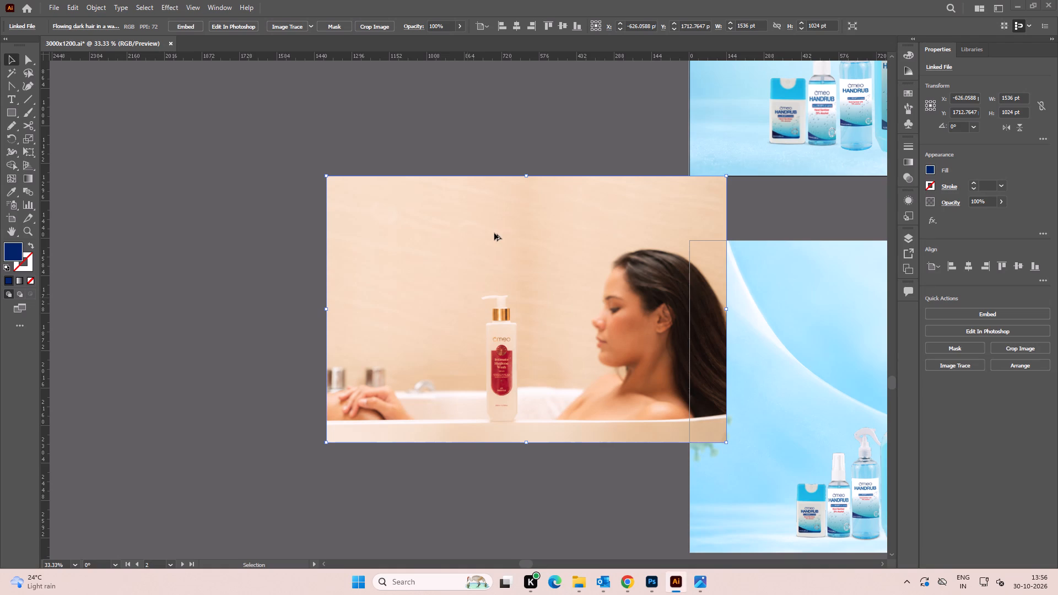
# Transfer the new bath photo from the 3000x1200 document onto the Directions of use artboard in 4.ai.
pyautogui.click(132, 38)
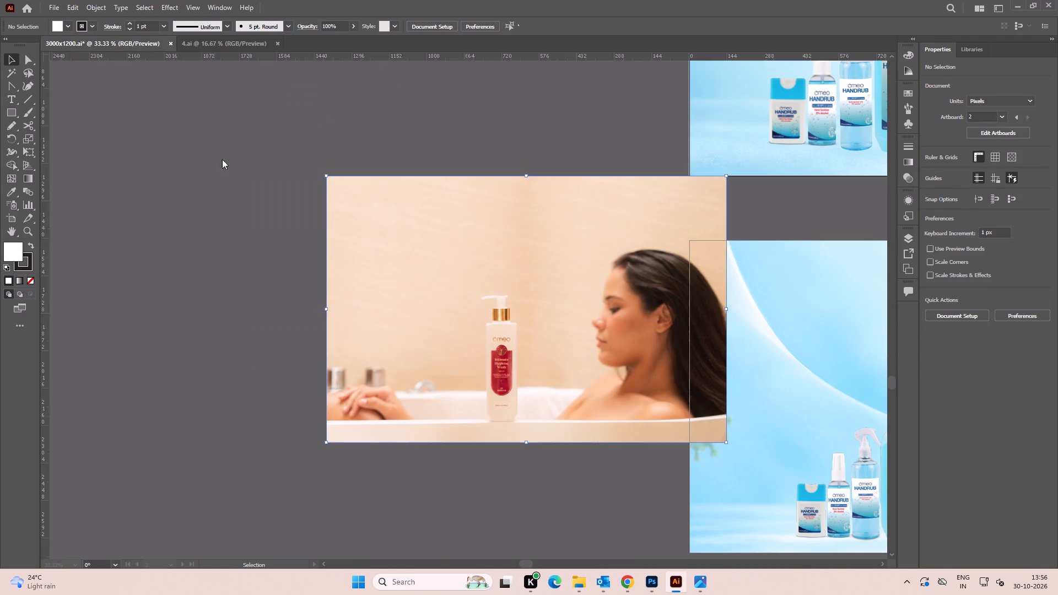
pyautogui.moveTo(456, 329); pyautogui.dragTo(372, 302)
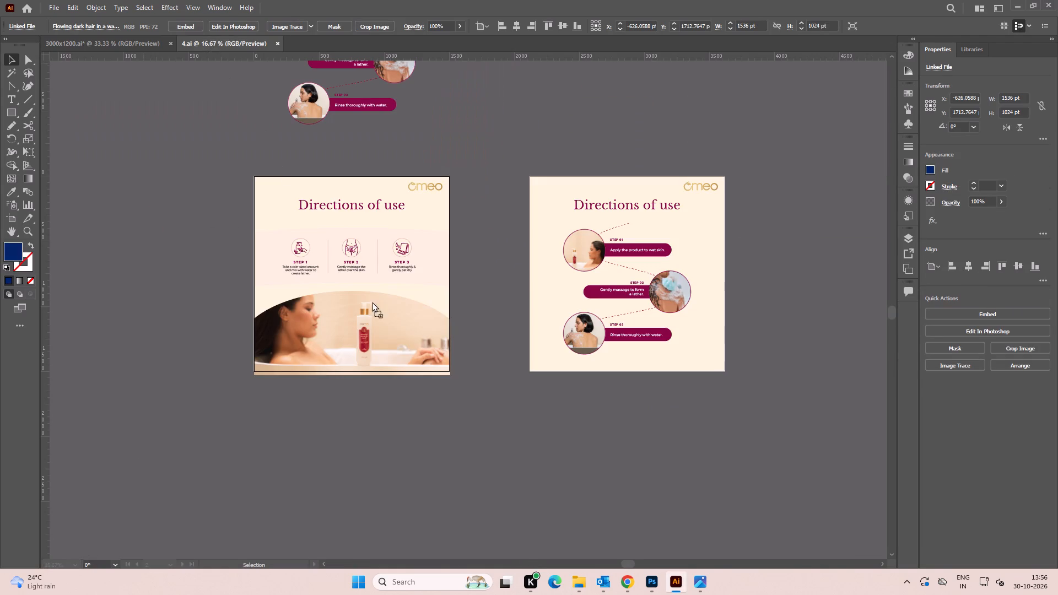
pyautogui.moveTo(372, 302); pyautogui.dragTo(377, 309)
# Delete the leftover bath photo from the 3000x1200 document.
pyautogui.click(146, 41)
pyautogui.click(442, 324)
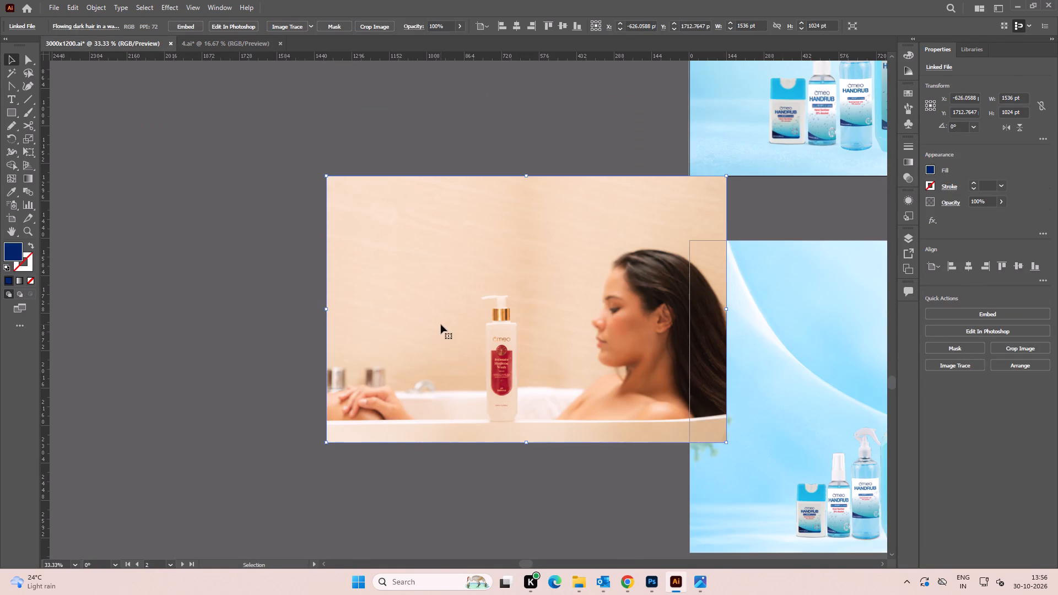
pyautogui.press('Delete')
# In 4.ai, move the new bath photo off the artboard and shift the spare arched photo up above it.
pyautogui.click(239, 51)
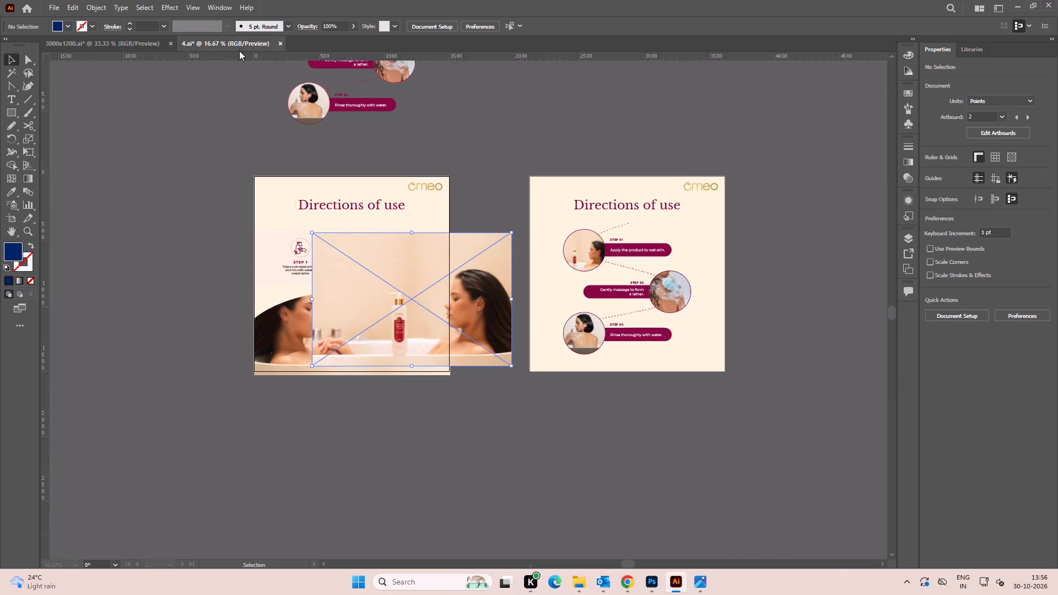
pyautogui.keyDown('alt'); pyautogui.scroll(-2, 436, 299); pyautogui.keyUp('alt')
pyautogui.press('space')
pyautogui.moveTo(390, 294); pyautogui.dragTo(510, 300)
pyautogui.moveTo(508, 308); pyautogui.dragTo(315, 332)
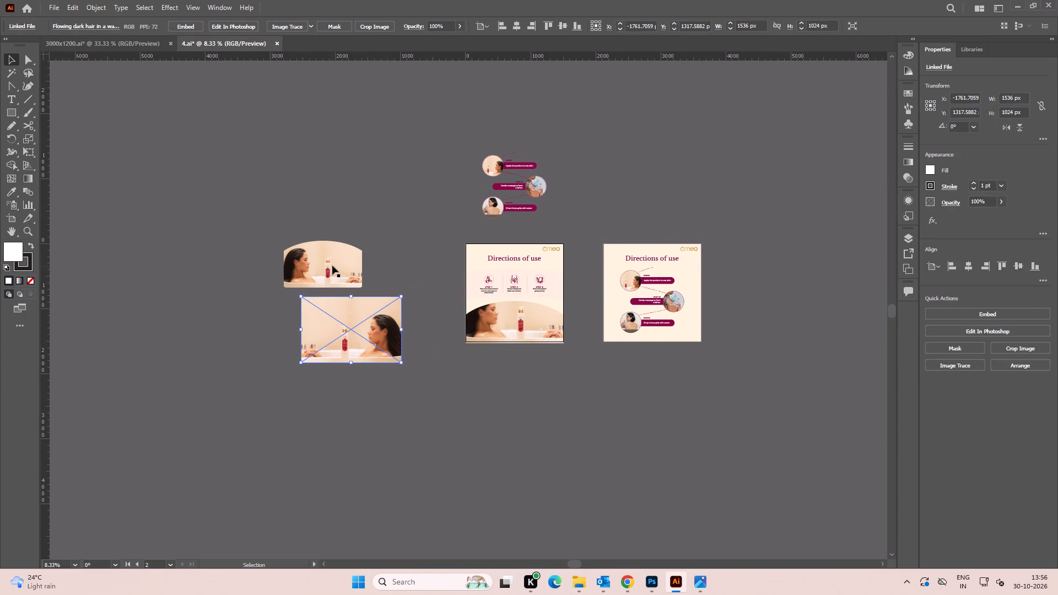
pyautogui.moveTo(328, 268); pyautogui.dragTo(355, 204)
# Duplicate the curved bath photo clip group into the empty area below the Directions of use artboard.
pyautogui.keyDown('alt'); pyautogui.scroll(1, 459, 336); pyautogui.keyUp('alt')
pyautogui.press('space')
pyautogui.moveTo(489, 396); pyautogui.dragTo(561, 302)
pyautogui.keyDown('alt'); pyautogui.moveTo(600, 235); pyautogui.dragTo(521, 353); pyautogui.keyUp('alt')
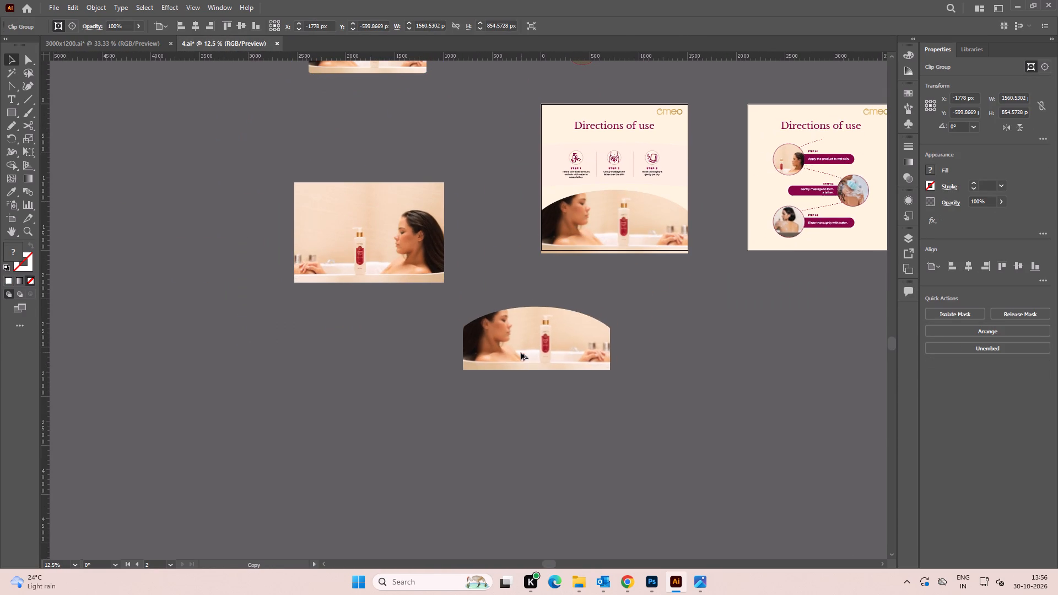
pyautogui.keyDown('alt'); pyautogui.moveTo(521, 353); pyautogui.dragTo(520, 353); pyautogui.keyUp('alt')
# Release the duplicate group's clipping mask and delete its old bath photo, keeping the ellipse.
pyautogui.rightClick(511, 349)
pyautogui.click(578, 443)
pyautogui.click(684, 412)
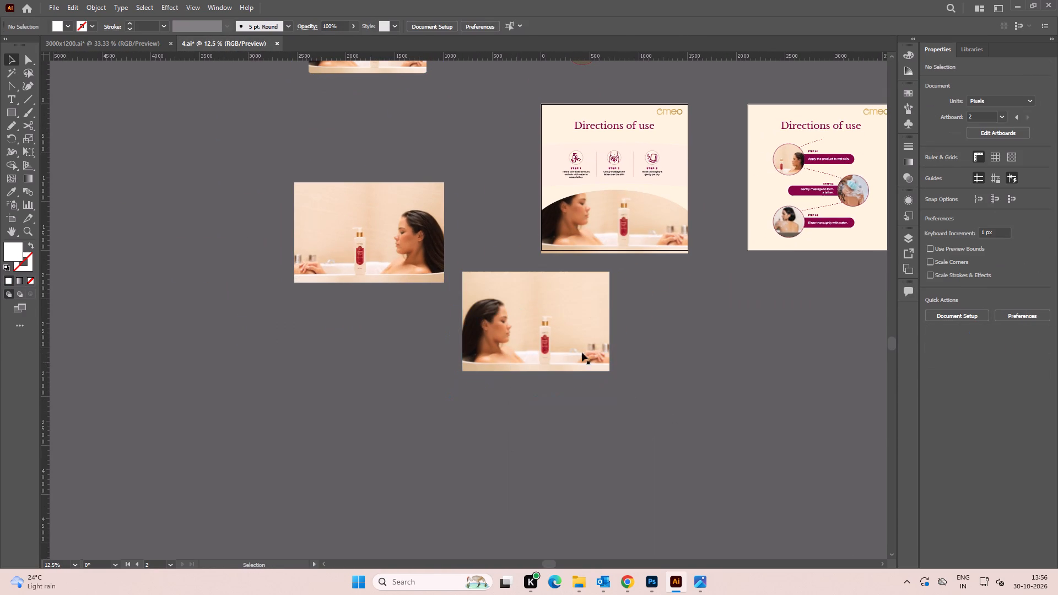
pyautogui.moveTo(579, 285); pyautogui.dragTo(614, 279)
pyautogui.press('Delete')
# Give the released ellipse a 3 pt stroke, moving the new bath photo slightly closer to it.
pyautogui.moveTo(651, 465); pyautogui.dragTo(397, 340)
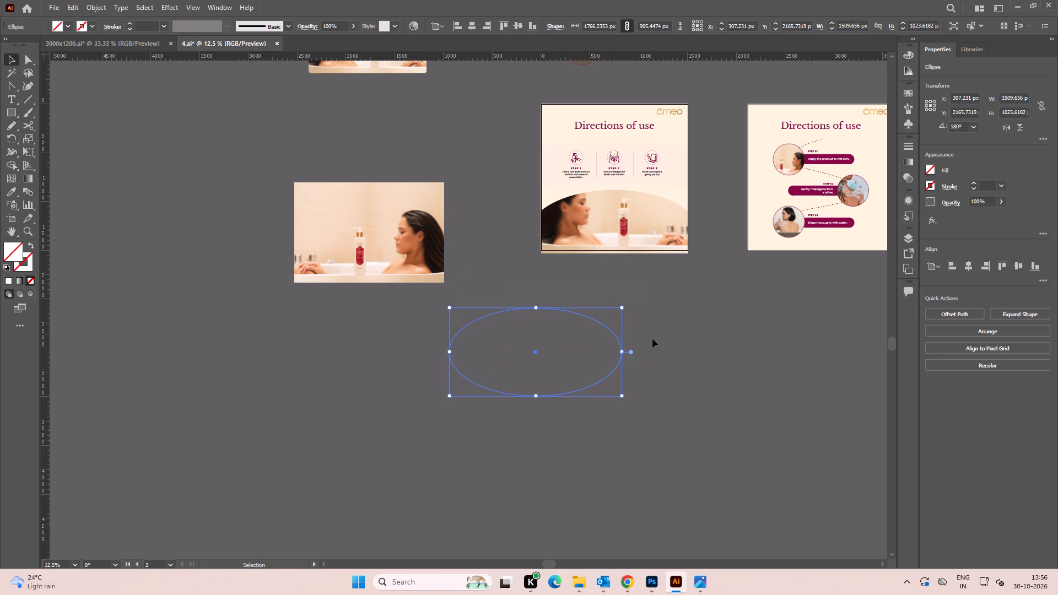
pyautogui.click(974, 180)
pyautogui.click(771, 343)
pyautogui.moveTo(339, 248); pyautogui.dragTo(354, 264)
pyautogui.moveTo(674, 426); pyautogui.dragTo(500, 321)
pyautogui.tripleClick(973, 183)
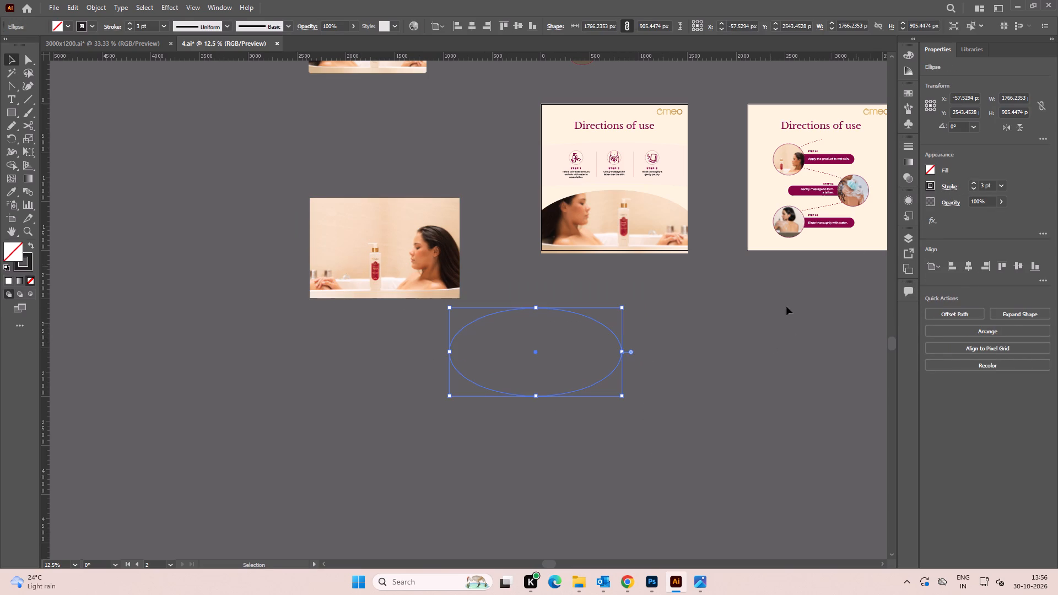
pyautogui.click(746, 365)
# Move the new bath photo onto the ellipse and bring the ellipse to the front.
pyautogui.moveTo(397, 245); pyautogui.dragTo(508, 335)
pyautogui.moveTo(646, 348); pyautogui.dragTo(602, 318)
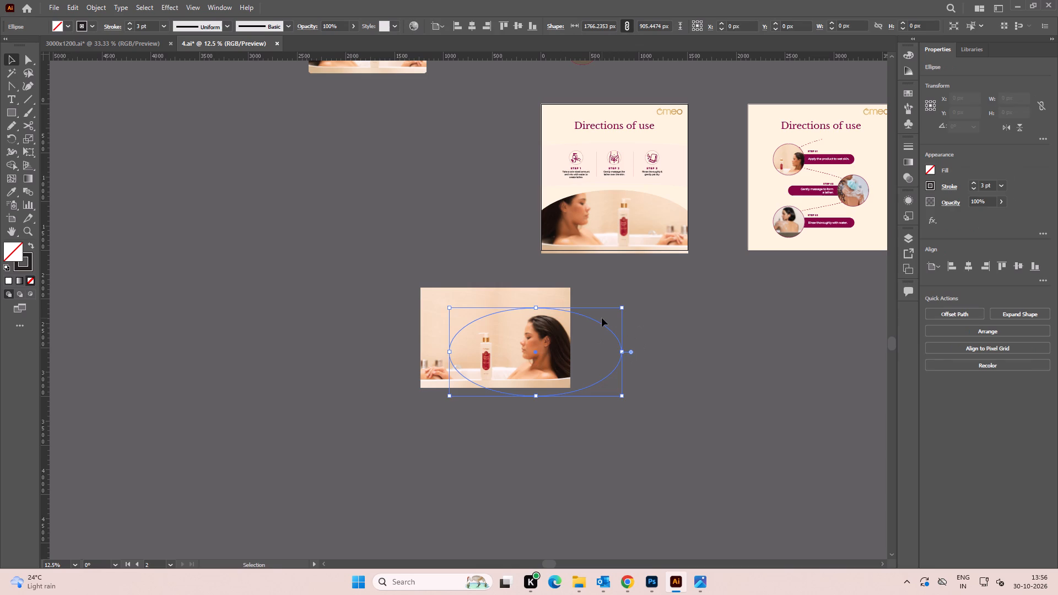
pyautogui.hotkey('ctrl', 'shift', ']')
pyautogui.click(665, 328)
# Embed the linked bath photo in the document.
pyautogui.click(451, 296)
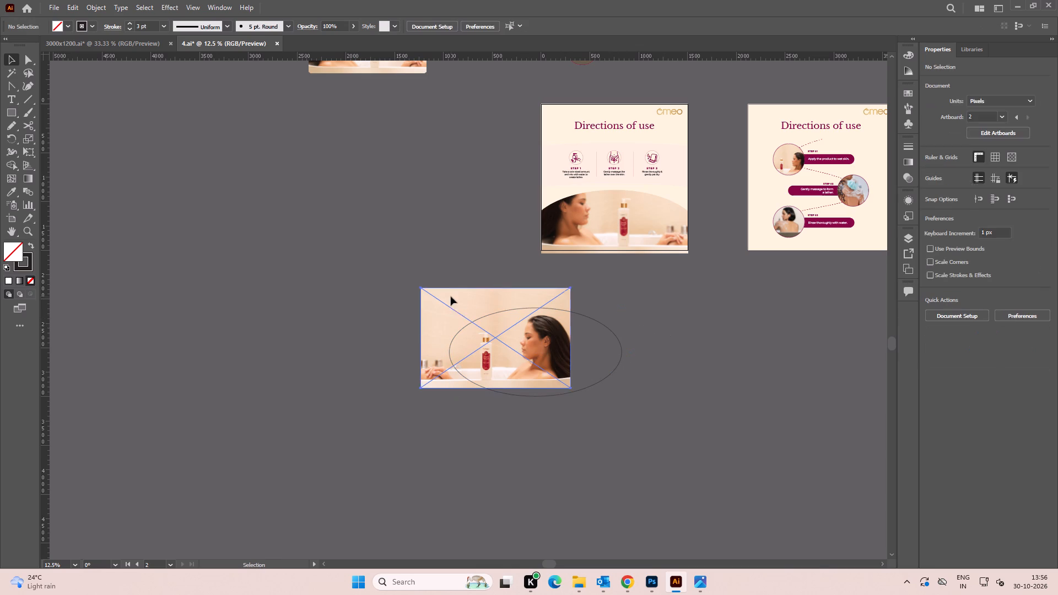
pyautogui.click(971, 315)
pyautogui.click(701, 384)
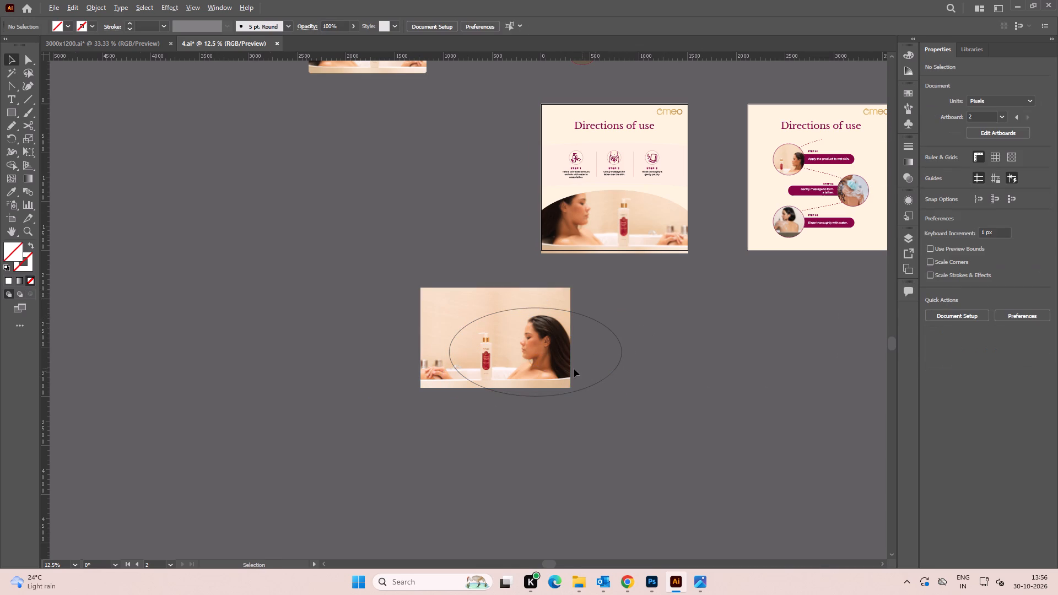
# Shift the embedded bath photo so it sits centred behind the ellipse outline.
pyautogui.keyDown('alt'); pyautogui.scroll(2, 573, 368); pyautogui.keyUp('alt')
pyautogui.moveTo(464, 343); pyautogui.dragTo(548, 364)
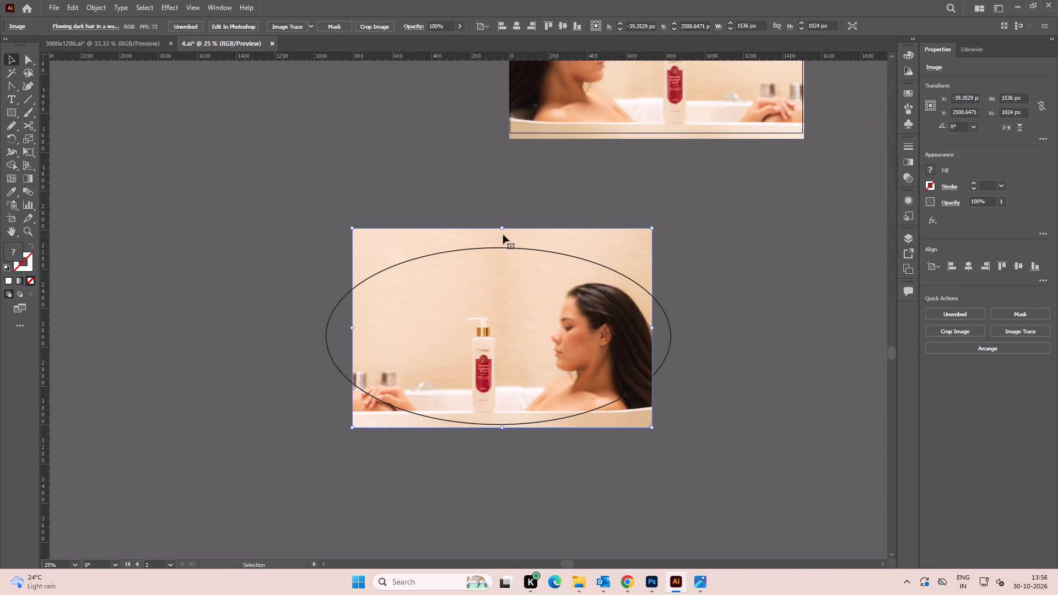
# Examine how the ellipse outline frames the woman and bottle, compared with the curved photo on the artboard.
pyautogui.press('space')
pyautogui.moveTo(720, 259); pyautogui.dragTo(677, 322)
pyautogui.click(677, 322)
pyautogui.keyDown('alt'); pyautogui.scroll(3, 453, 458); pyautogui.keyUp('alt')
pyautogui.keyDown('alt'); pyautogui.scroll(-3, 450, 456); pyautogui.keyUp('alt')
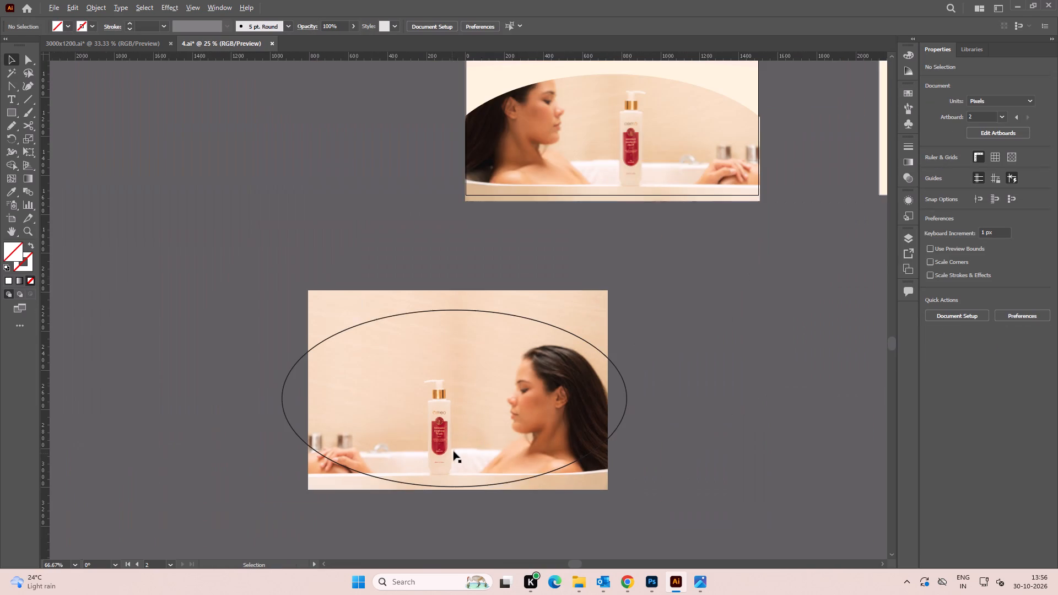
pyautogui.press('space')
pyautogui.press('space')
pyautogui.press('space')
pyautogui.press('space')
pyautogui.press('space')
pyautogui.press('space')
pyautogui.press('space')
pyautogui.press('space')
pyautogui.press('space')
pyautogui.press('space')
pyautogui.press('space')
pyautogui.moveTo(704, 296); pyautogui.dragTo(693, 307)
pyautogui.moveTo(662, 349); pyautogui.dragTo(702, 282)
pyautogui.click(702, 282)
# Enlarge the new bath photo to about 1815 × 1210 px and shift it so the woman and bottle sit within the ellipse.
pyautogui.keyDown('alt'); pyautogui.scroll(1, 503, 355); pyautogui.keyUp('alt')
pyautogui.click(468, 313)
pyautogui.moveTo(479, 193); pyautogui.dragTo(483, 181)
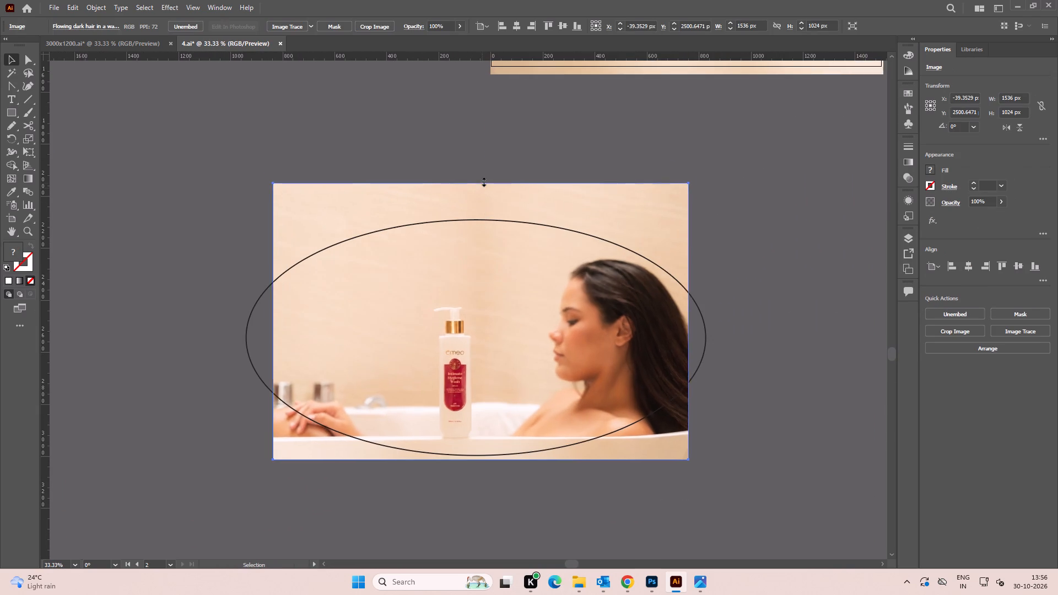
pyautogui.moveTo(483, 181); pyautogui.dragTo(496, 145)
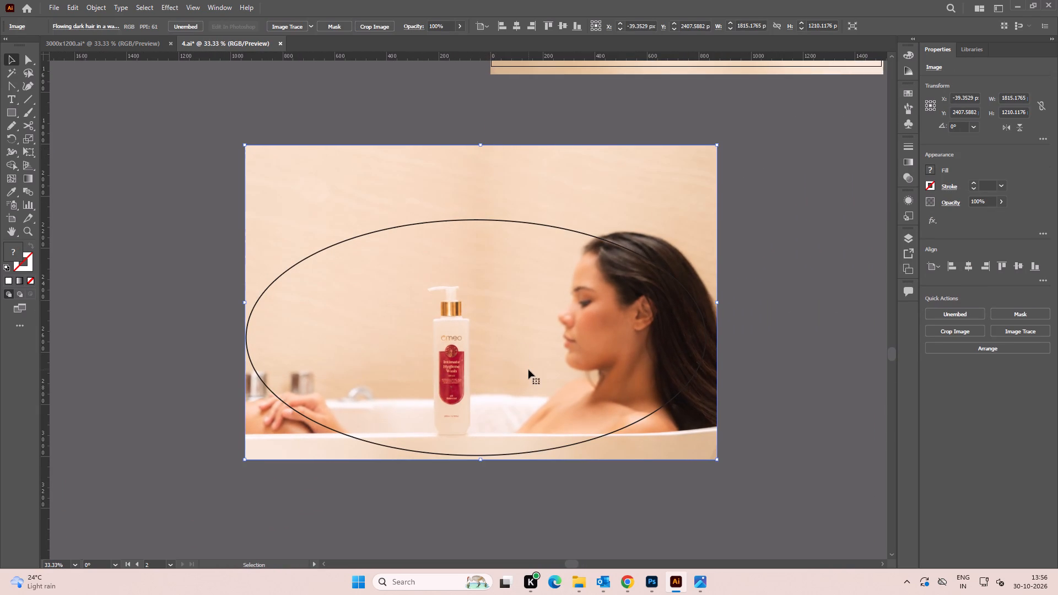
pyautogui.moveTo(528, 370); pyautogui.dragTo(516, 372)
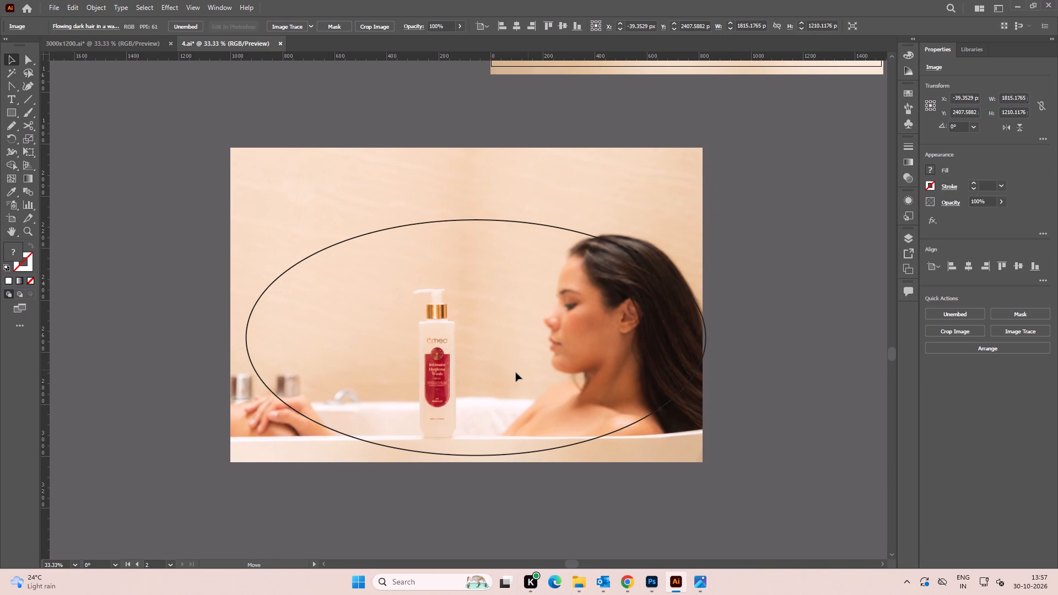
pyautogui.moveTo(516, 372); pyautogui.dragTo(518, 372)
pyautogui.moveTo(514, 382); pyautogui.dragTo(515, 377)
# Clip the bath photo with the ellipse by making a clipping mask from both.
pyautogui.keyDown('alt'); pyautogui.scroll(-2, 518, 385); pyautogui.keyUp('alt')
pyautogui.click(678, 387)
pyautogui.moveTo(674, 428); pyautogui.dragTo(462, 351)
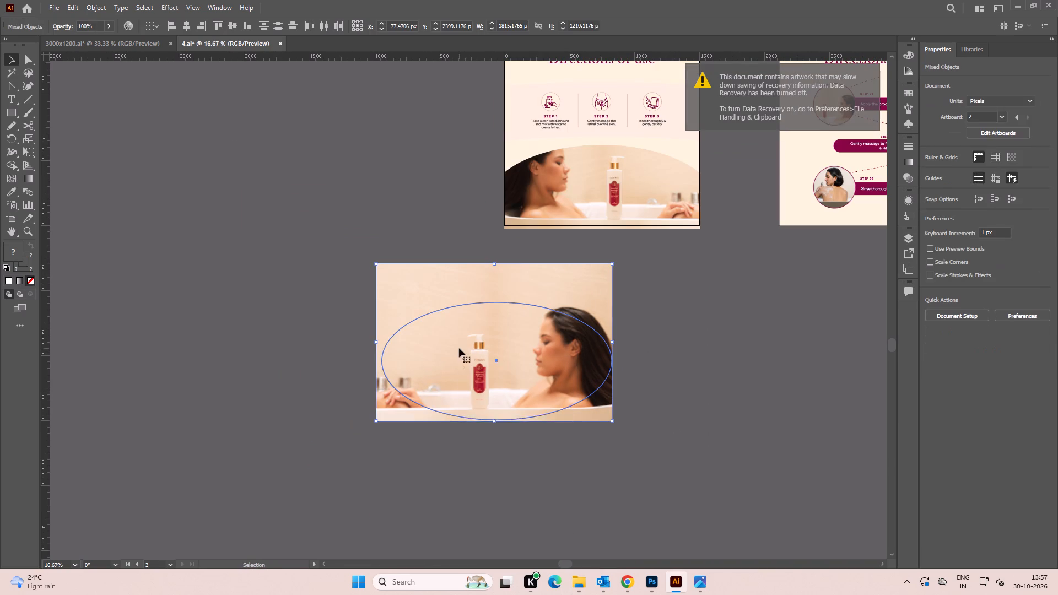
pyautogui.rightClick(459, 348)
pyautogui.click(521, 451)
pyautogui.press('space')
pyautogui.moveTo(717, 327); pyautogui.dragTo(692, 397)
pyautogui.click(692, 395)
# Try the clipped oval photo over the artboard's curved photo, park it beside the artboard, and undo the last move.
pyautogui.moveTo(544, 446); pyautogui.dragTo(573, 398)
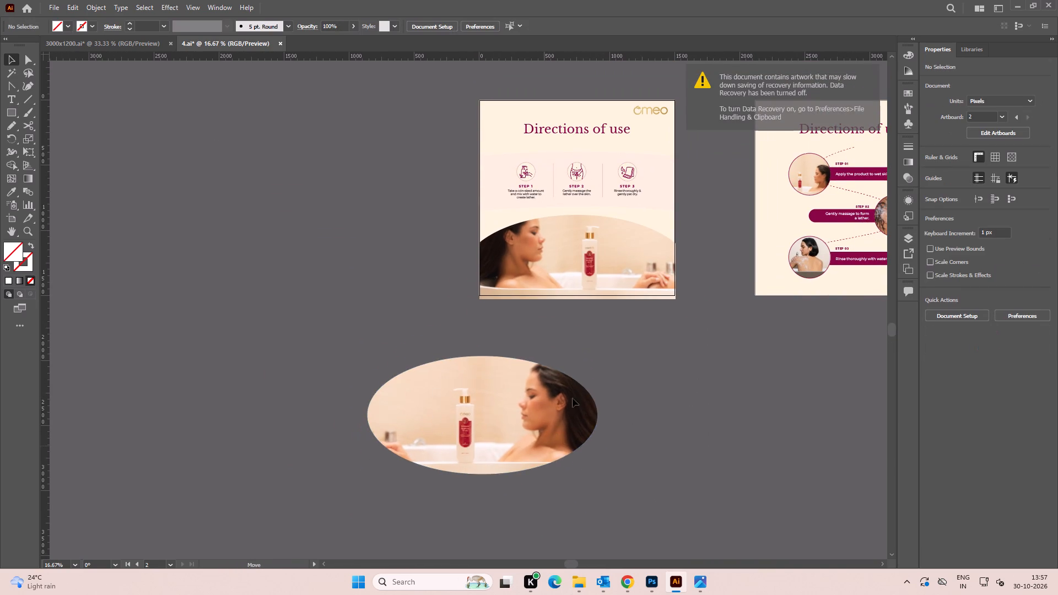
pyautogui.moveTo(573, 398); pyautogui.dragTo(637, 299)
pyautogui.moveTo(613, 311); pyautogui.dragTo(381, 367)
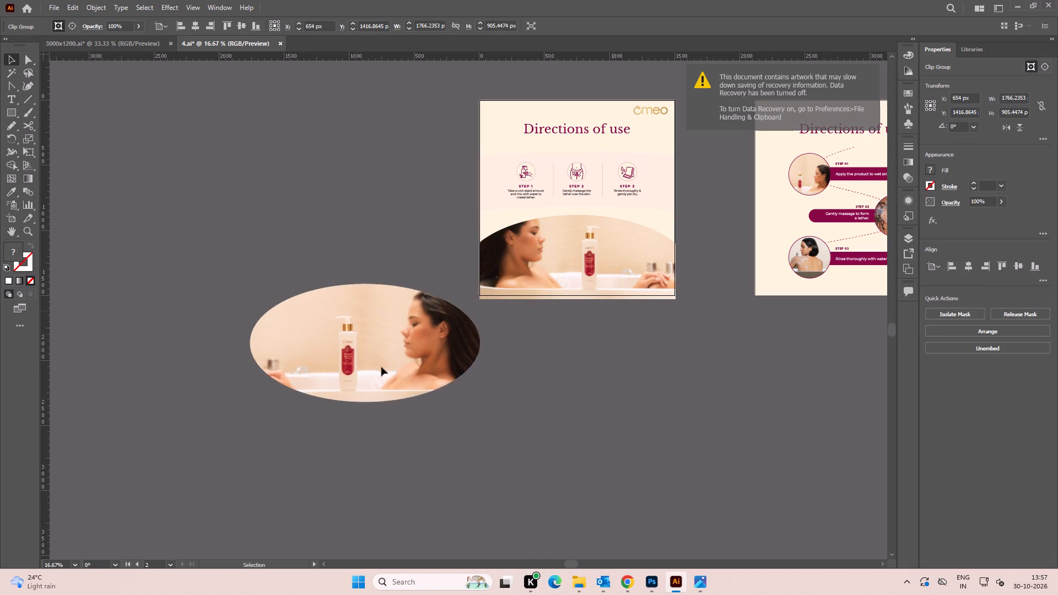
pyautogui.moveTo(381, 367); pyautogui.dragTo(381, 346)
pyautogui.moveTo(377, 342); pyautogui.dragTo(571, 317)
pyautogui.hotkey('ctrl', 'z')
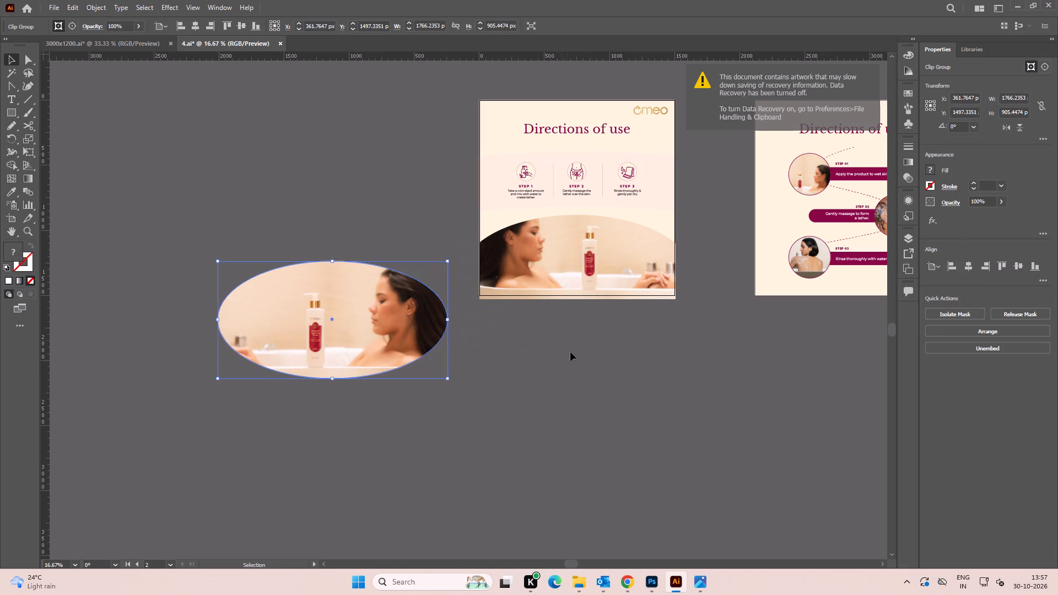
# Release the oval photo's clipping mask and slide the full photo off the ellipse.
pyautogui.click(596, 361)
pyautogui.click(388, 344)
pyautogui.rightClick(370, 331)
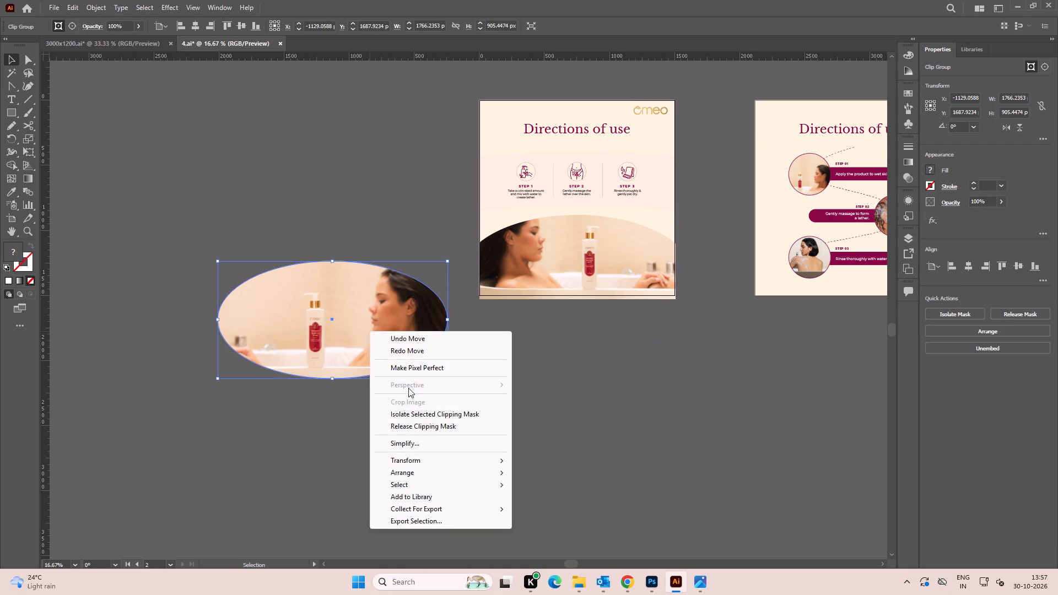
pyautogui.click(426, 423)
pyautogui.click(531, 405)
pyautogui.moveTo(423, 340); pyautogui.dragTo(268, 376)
# Give the ellipse a 2 pt stroke.
pyautogui.moveTo(412, 380); pyautogui.dragTo(378, 272)
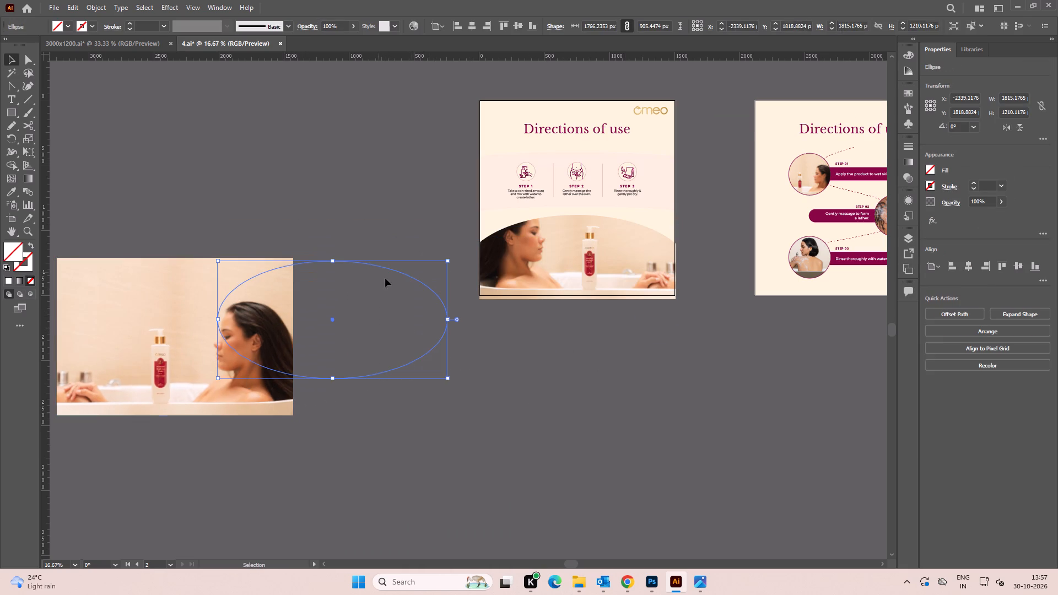
pyautogui.doubleClick(973, 183)
pyautogui.click(739, 391)
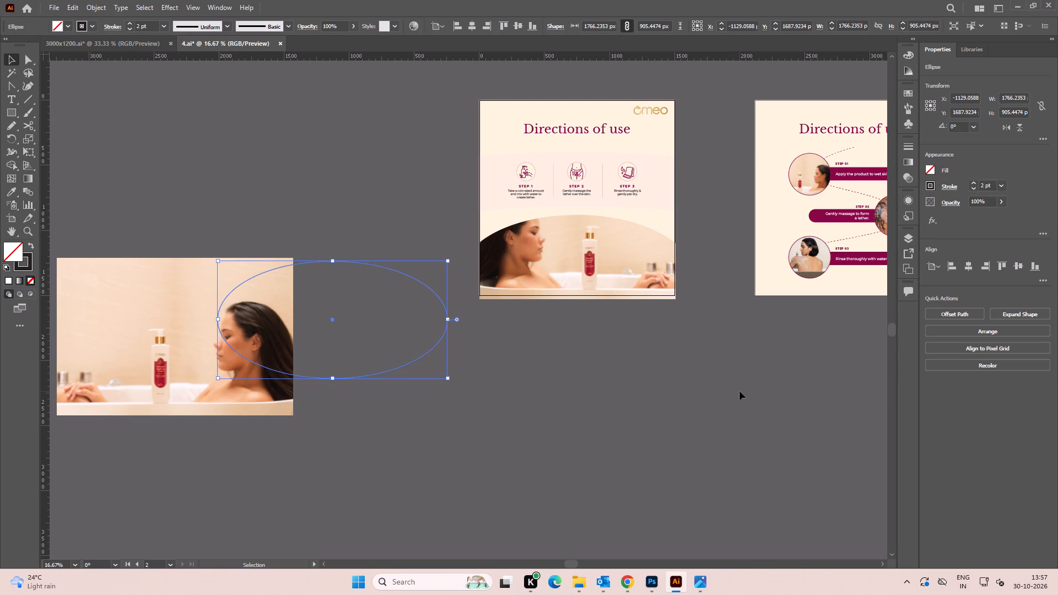
# Move the bath photo back over the ellipse, and shift both together below and beside the Directions of use artboard.
pyautogui.moveTo(223, 357); pyautogui.dragTo(381, 333)
pyautogui.press('space')
pyautogui.moveTo(476, 338); pyautogui.dragTo(386, 342)
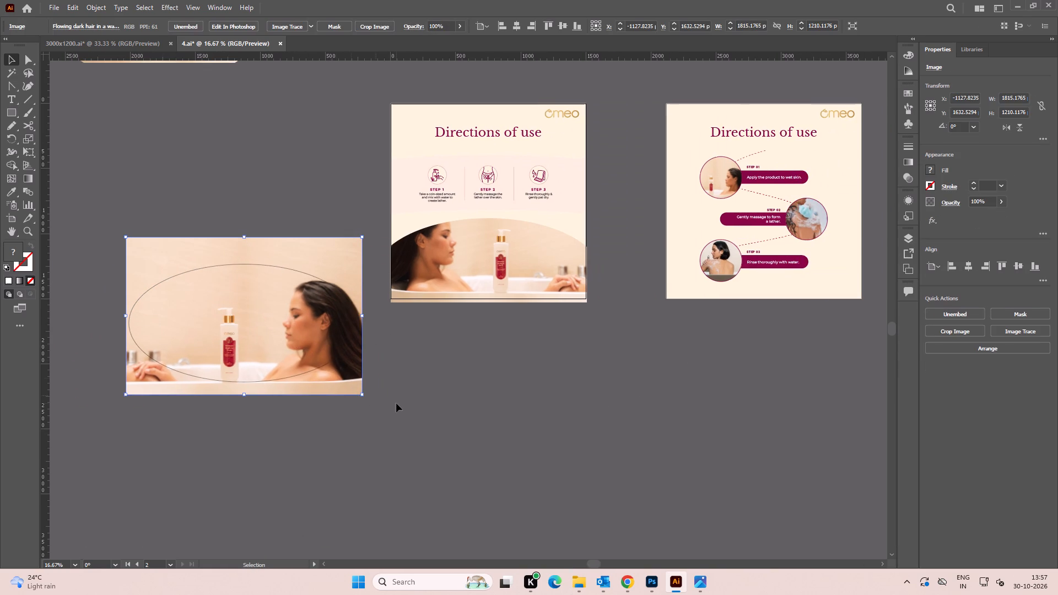
pyautogui.moveTo(401, 407); pyautogui.dragTo(186, 326)
pyautogui.moveTo(277, 343); pyautogui.dragTo(249, 379)
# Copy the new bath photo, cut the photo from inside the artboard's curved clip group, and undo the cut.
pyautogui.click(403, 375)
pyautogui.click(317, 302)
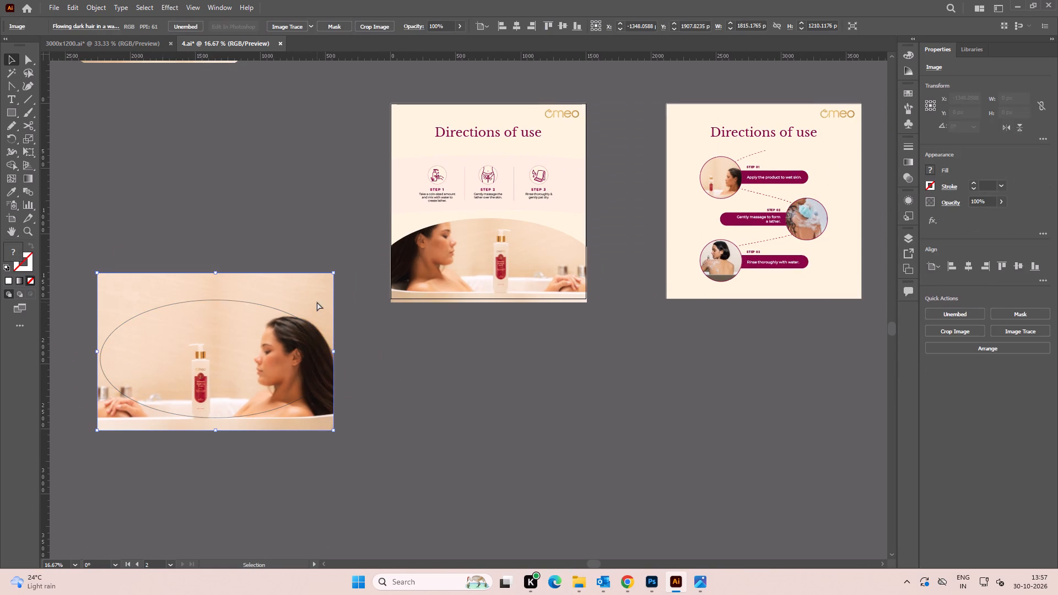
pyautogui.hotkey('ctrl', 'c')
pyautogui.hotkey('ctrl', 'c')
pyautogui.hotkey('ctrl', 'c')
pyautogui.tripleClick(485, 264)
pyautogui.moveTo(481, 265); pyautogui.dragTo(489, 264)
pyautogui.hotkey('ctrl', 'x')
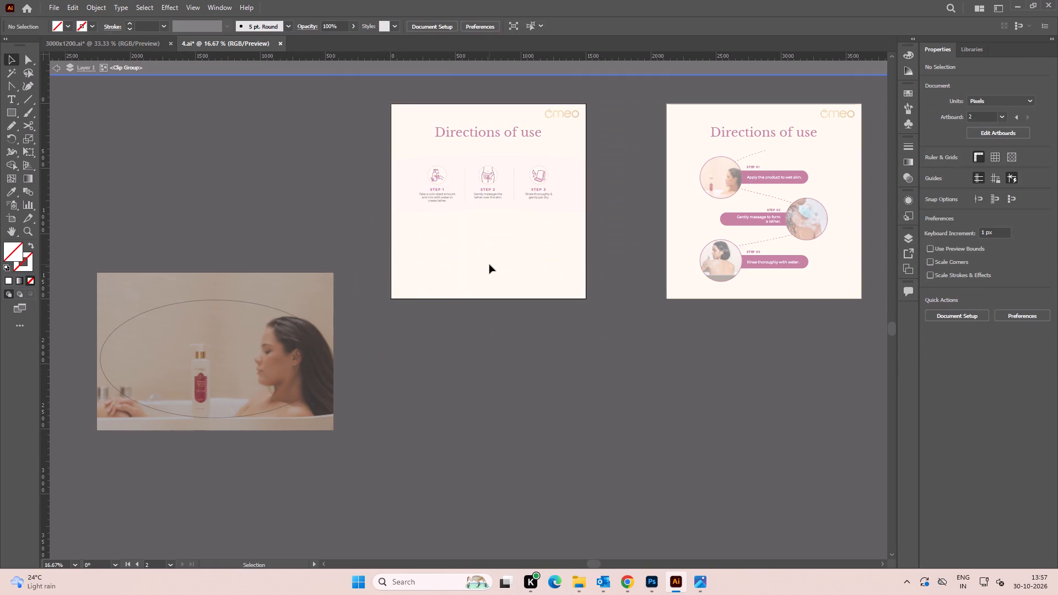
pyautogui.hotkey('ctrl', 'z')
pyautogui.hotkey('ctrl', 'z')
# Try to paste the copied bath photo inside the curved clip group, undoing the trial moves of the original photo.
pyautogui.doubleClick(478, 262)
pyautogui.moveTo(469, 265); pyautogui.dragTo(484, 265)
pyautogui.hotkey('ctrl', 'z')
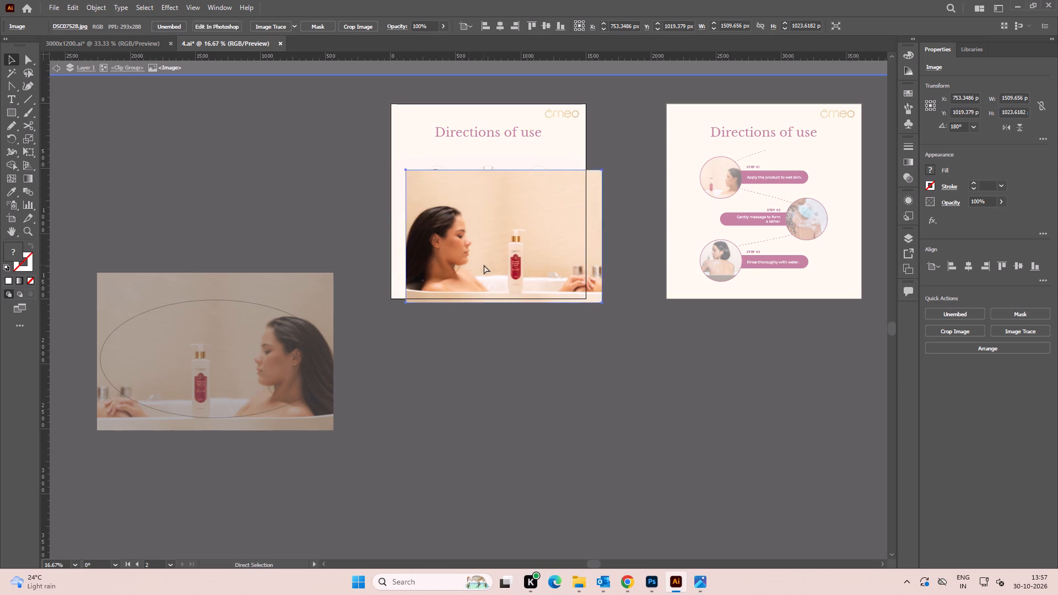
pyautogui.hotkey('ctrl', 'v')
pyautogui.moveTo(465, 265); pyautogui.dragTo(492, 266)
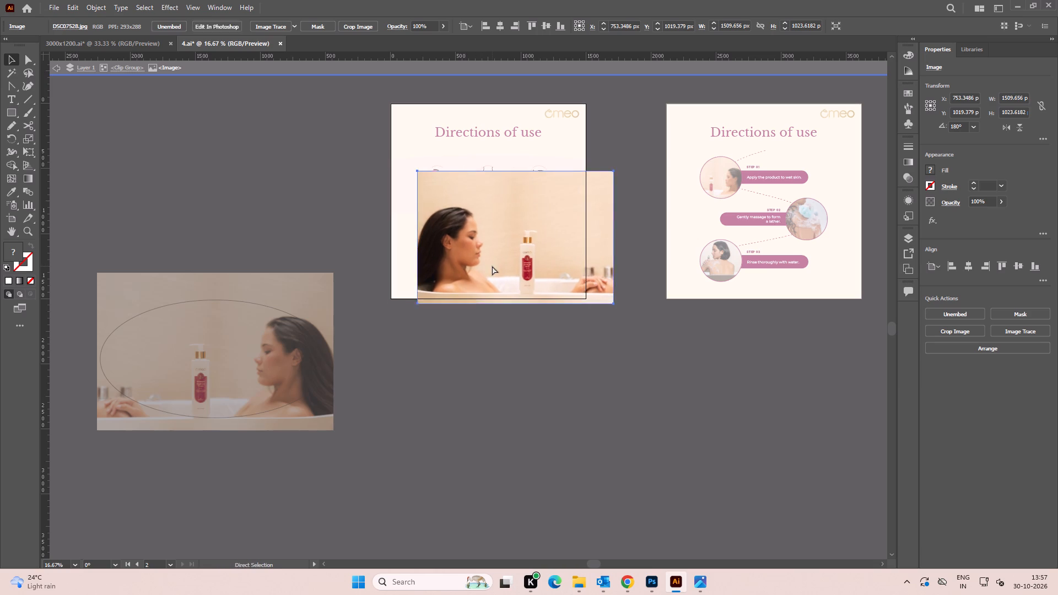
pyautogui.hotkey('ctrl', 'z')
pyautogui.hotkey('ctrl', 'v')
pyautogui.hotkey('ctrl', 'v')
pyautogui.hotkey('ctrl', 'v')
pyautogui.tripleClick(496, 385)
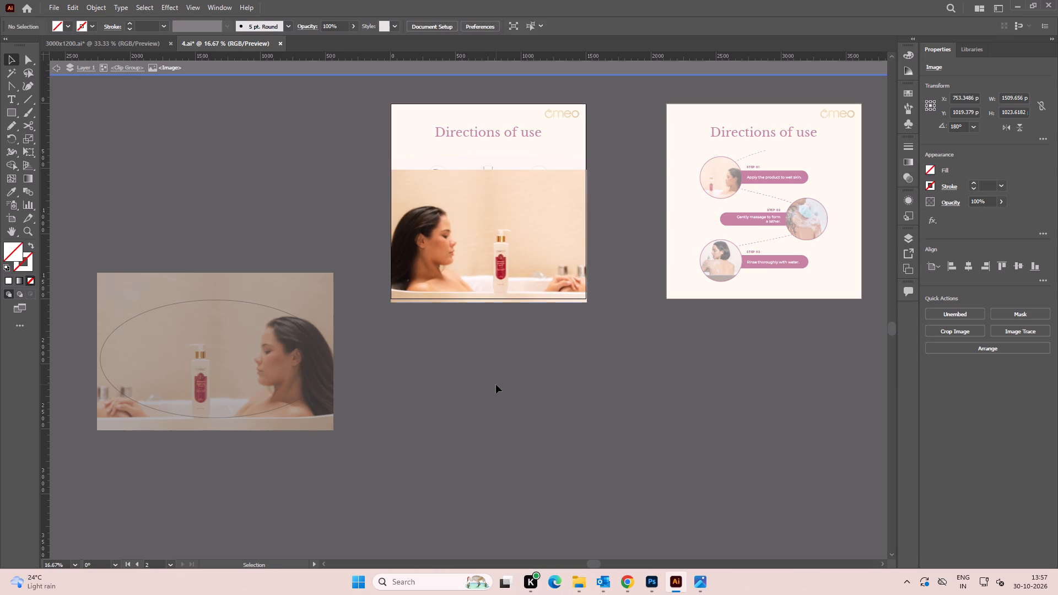
# Return to the whole layout outside the clip group and save the 4.ai document.
pyautogui.press('space')
pyautogui.moveTo(445, 377); pyautogui.dragTo(450, 378)
pyautogui.keyDown('alt'); pyautogui.scroll(-2, 441, 351); pyautogui.keyUp('alt')
pyautogui.press('space')
pyautogui.moveTo(442, 364); pyautogui.dragTo(448, 365)
pyautogui.click(475, 371)
pyautogui.click(393, 360)
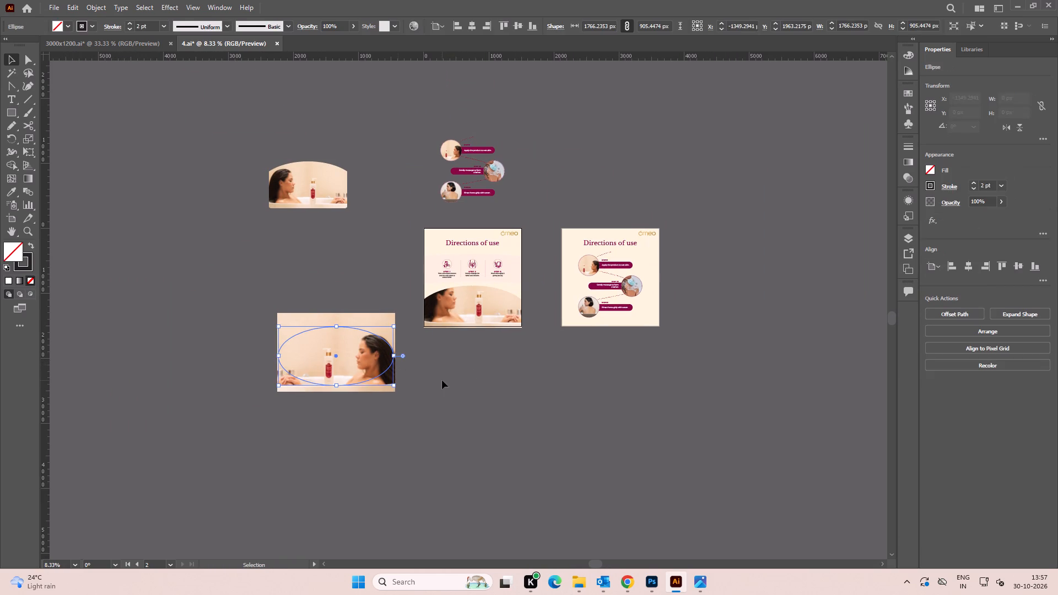
pyautogui.click(452, 419)
pyautogui.hotkey('ctrl', 's')
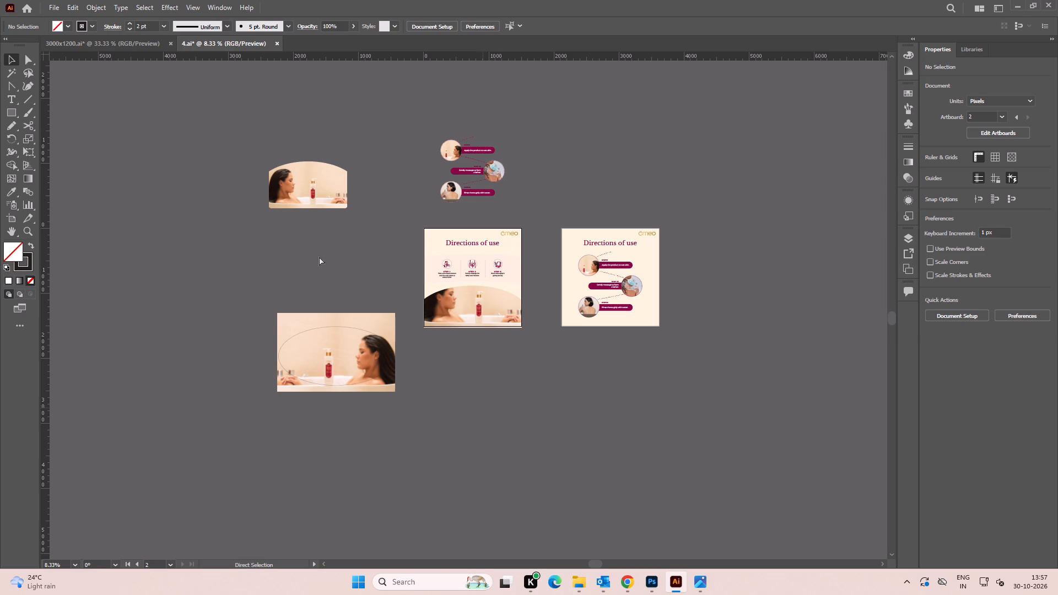
pyautogui.click(276, 86)
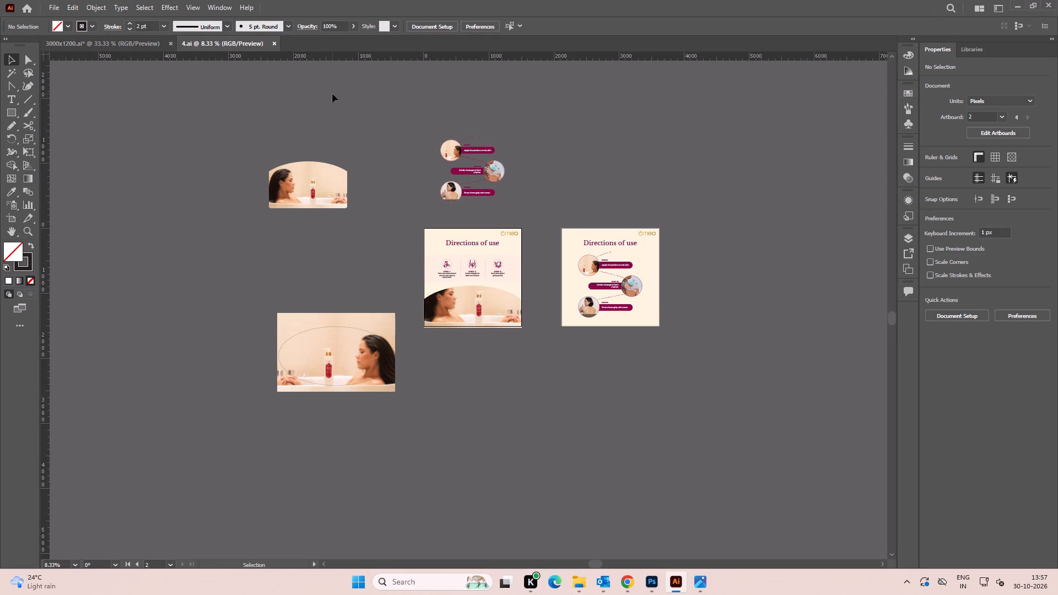
pyautogui.click(632, 583)
pyautogui.click(687, 163)
pyautogui.click(758, 183)
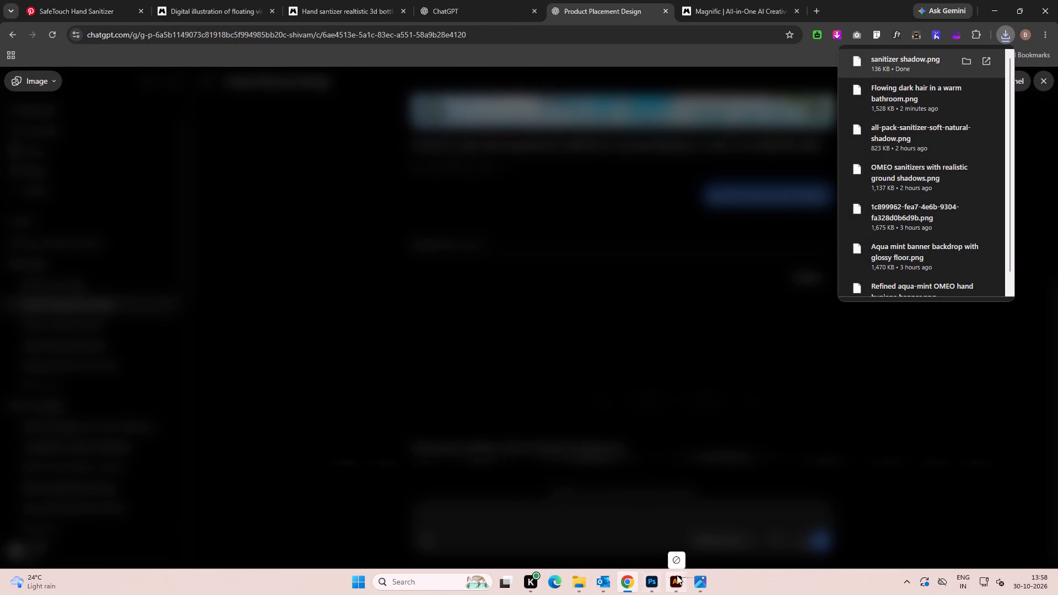
pyautogui.moveTo(677, 575); pyautogui.dragTo(484, 382)
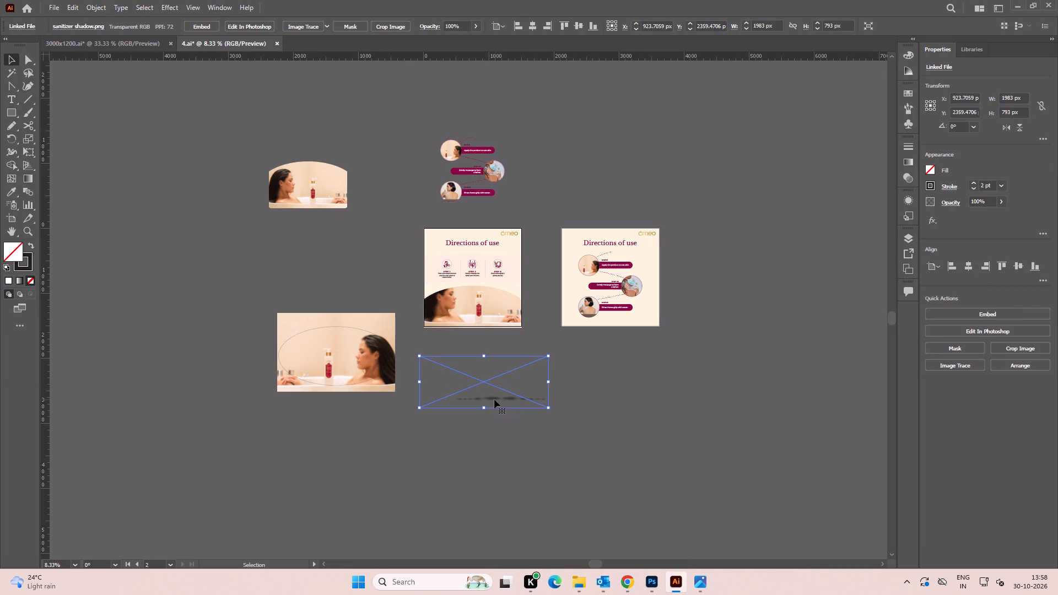
pyautogui.moveTo(493, 399); pyautogui.dragTo(245, 309)
pyautogui.moveTo(320, 299); pyautogui.dragTo(476, 330)
pyautogui.click(409, 132)
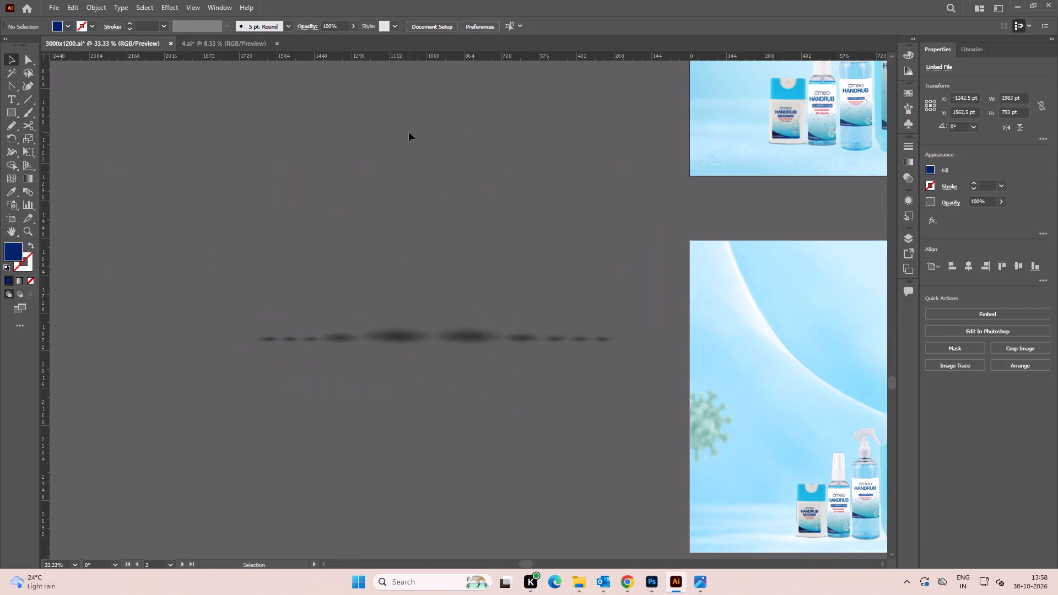
# Return to 4.ai and close it, choosing to save its changes.
pyautogui.click(197, 44)
pyautogui.click(274, 44)
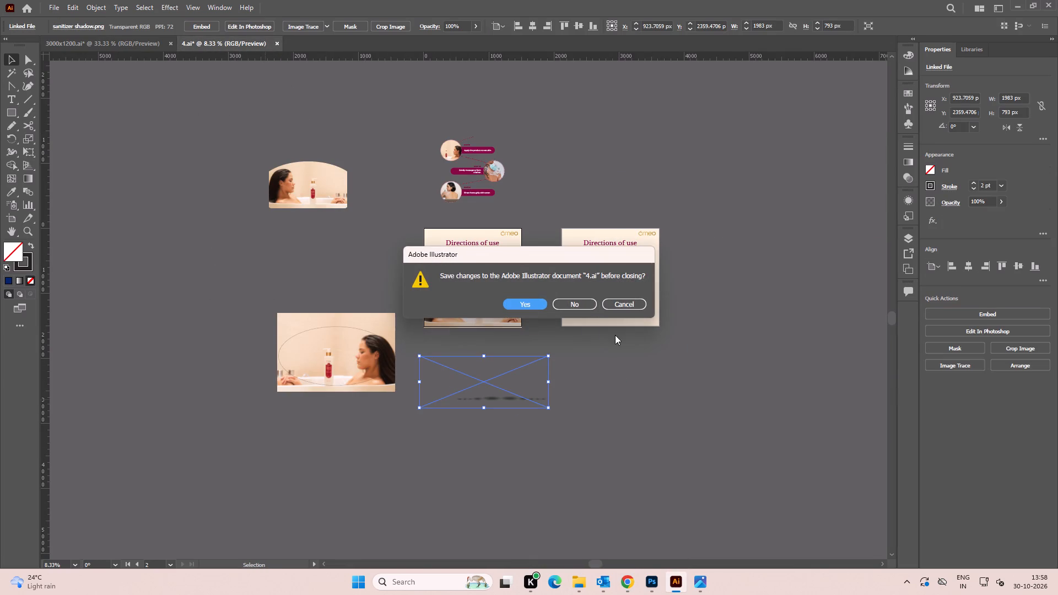
pyautogui.click(536, 304)
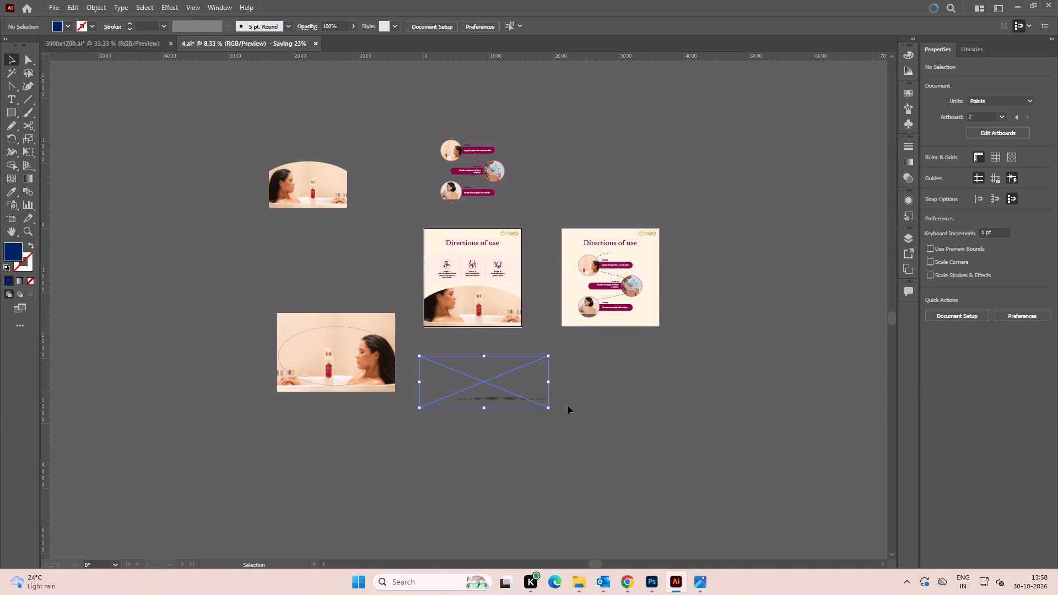
# Delete the stray sanitizer shadow image below the artboard in 4.ai and save the document again.
pyautogui.press('Delete')
pyautogui.click(603, 401)
pyautogui.click(602, 423)
pyautogui.moveTo(602, 423); pyautogui.dragTo(508, 388)
pyautogui.press('Delete')
pyautogui.hotkey('ctrl', 's')
pyautogui.hotkey('ctrl', 's')
pyautogui.hotkey('ctrl', 's')
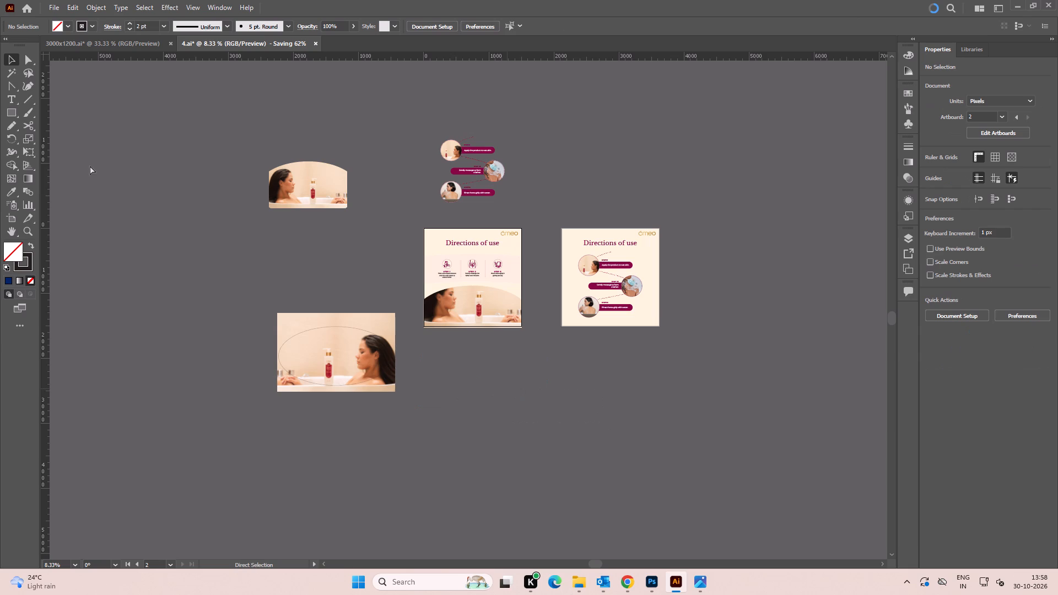
# Switch to the 3000x1200.ai document holding the handrub banners.
pyautogui.click(136, 51)
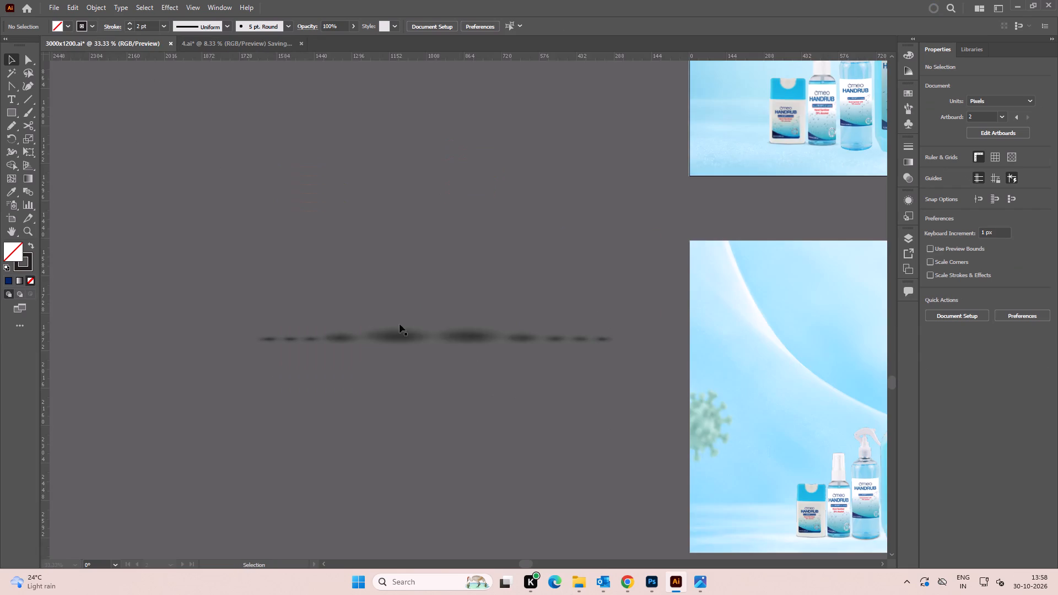
pyautogui.keyDown('alt'); pyautogui.scroll(-3, 495, 369); pyautogui.keyUp('alt')
pyautogui.press('space')
pyautogui.moveTo(494, 390); pyautogui.dragTo(312, 317)
pyautogui.click(314, 311)
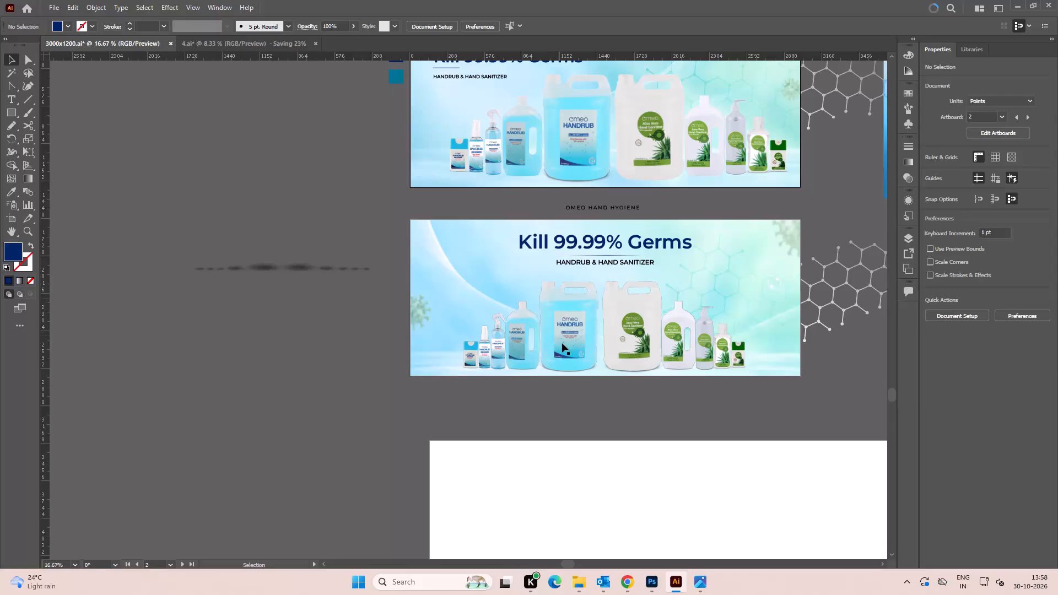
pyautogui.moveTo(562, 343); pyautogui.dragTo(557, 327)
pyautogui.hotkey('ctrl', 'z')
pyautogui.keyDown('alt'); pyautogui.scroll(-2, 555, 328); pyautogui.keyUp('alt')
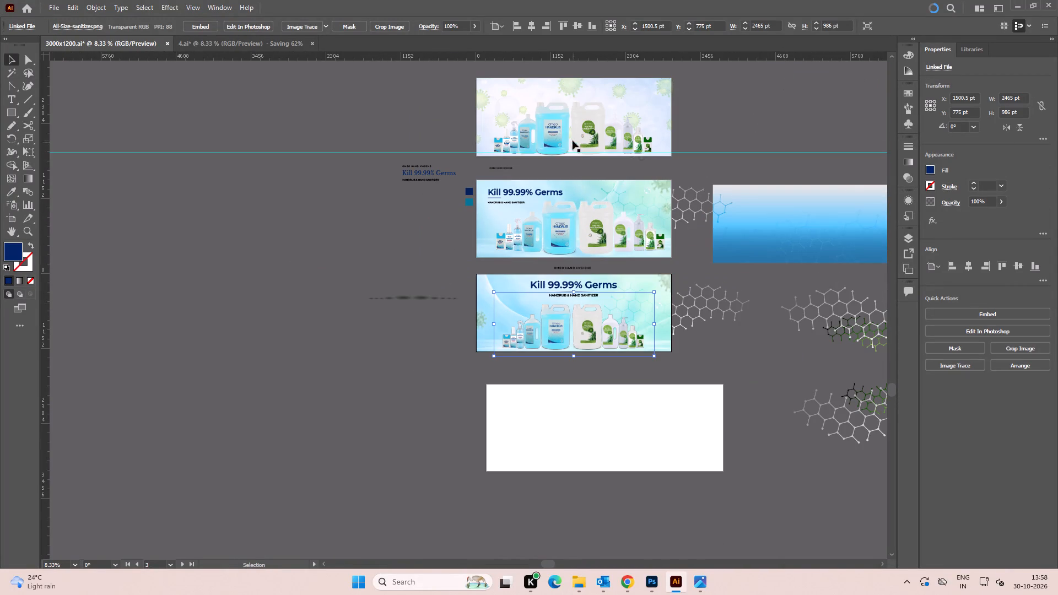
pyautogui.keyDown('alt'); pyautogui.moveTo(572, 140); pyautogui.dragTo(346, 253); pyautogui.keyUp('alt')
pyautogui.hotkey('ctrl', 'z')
# Copy the product line-up from the top banner onto the empty canvas beside the banners, above the sanitizer shadow.
pyautogui.click(317, 241)
pyautogui.keyDown('alt'); pyautogui.scroll(2, 593, 158); pyautogui.keyUp('alt')
pyautogui.press('space')
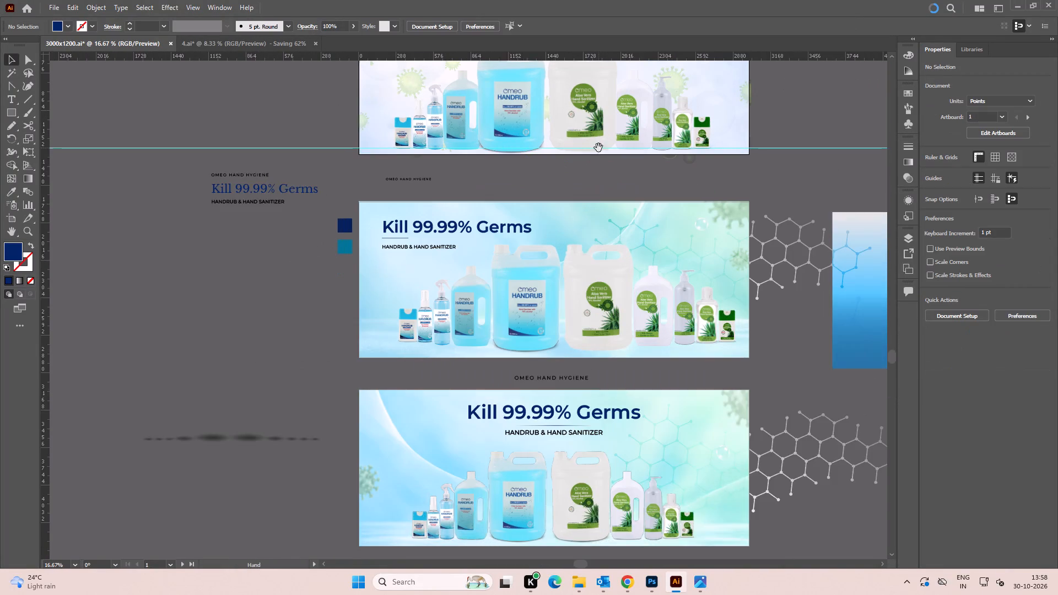
pyautogui.moveTo(602, 156); pyautogui.dragTo(606, 204)
pyautogui.click(724, 224)
pyautogui.moveTo(732, 224); pyautogui.dragTo(363, 170)
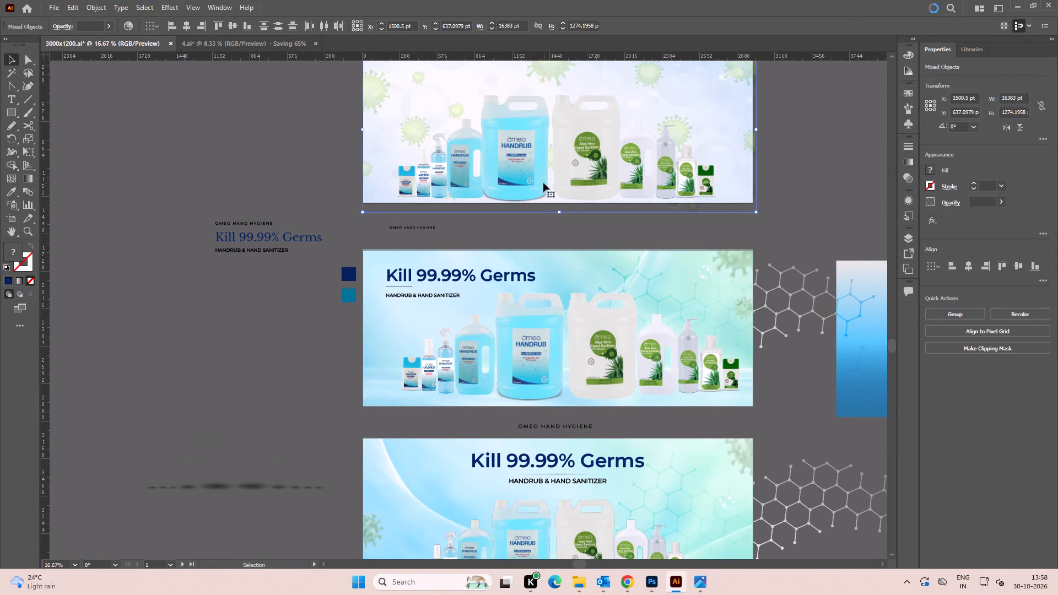
pyautogui.keyDown('alt'); pyautogui.scroll(-1, 496, 190); pyautogui.keyUp('alt')
pyautogui.keyDown('shift'); pyautogui.moveTo(363, 95); pyautogui.dragTo(407, 108); pyautogui.keyUp('shift')
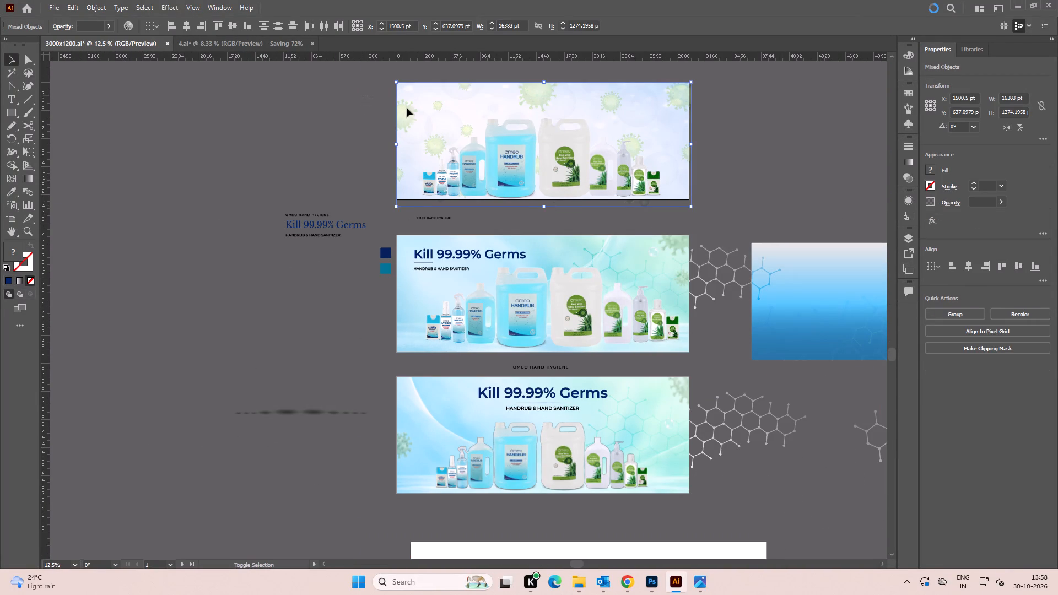
pyautogui.keyDown('shift'); pyautogui.moveTo(407, 108); pyautogui.dragTo(431, 116); pyautogui.keyUp('shift')
pyautogui.moveTo(500, 169); pyautogui.dragTo(175, 323)
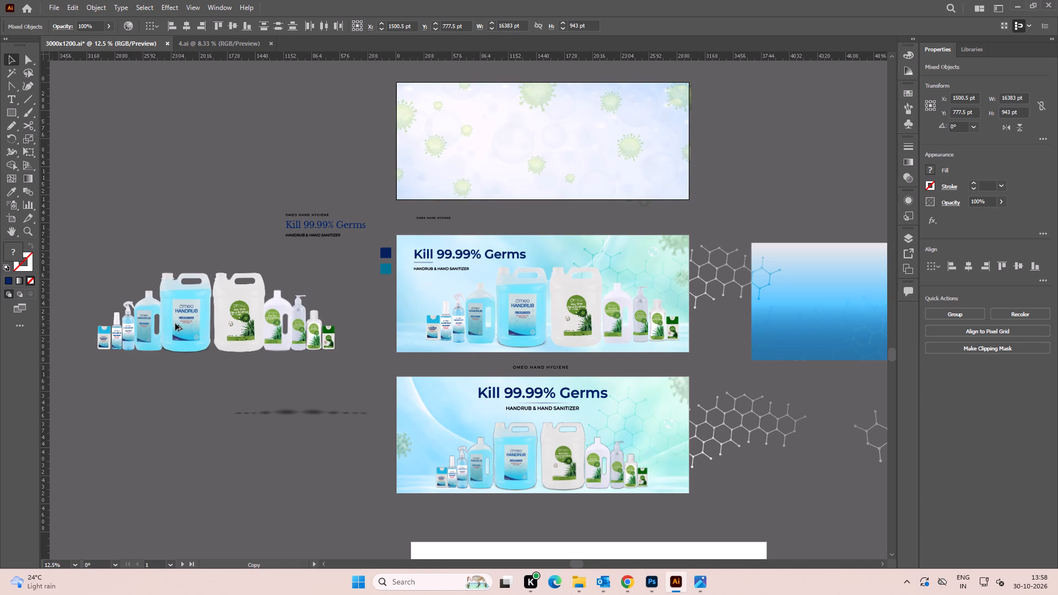
pyautogui.moveTo(175, 323); pyautogui.dragTo(194, 324)
pyautogui.press('space')
pyautogui.moveTo(145, 391); pyautogui.dragTo(275, 367)
pyautogui.click(275, 367)
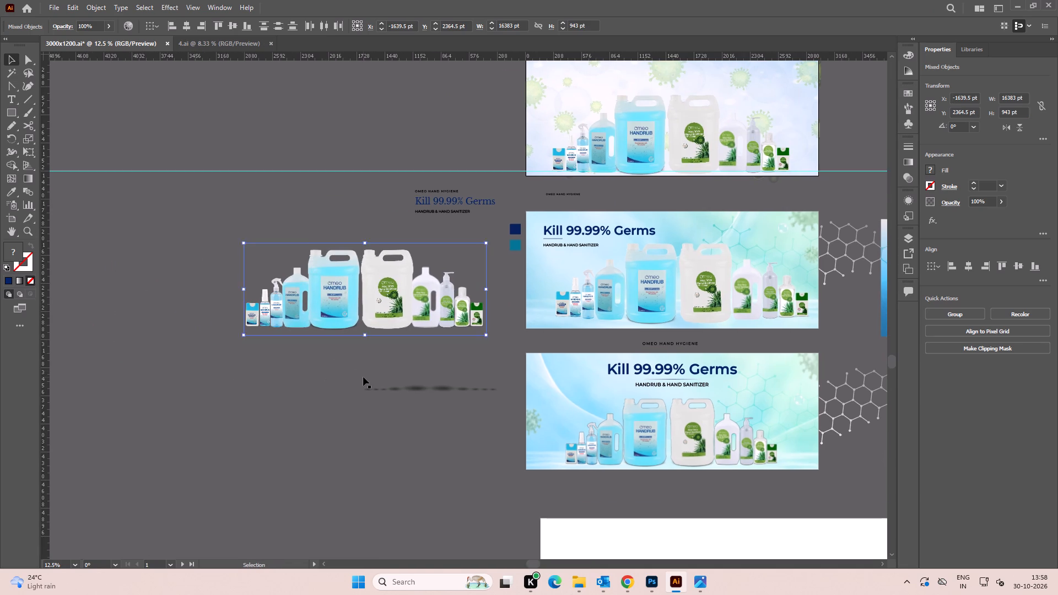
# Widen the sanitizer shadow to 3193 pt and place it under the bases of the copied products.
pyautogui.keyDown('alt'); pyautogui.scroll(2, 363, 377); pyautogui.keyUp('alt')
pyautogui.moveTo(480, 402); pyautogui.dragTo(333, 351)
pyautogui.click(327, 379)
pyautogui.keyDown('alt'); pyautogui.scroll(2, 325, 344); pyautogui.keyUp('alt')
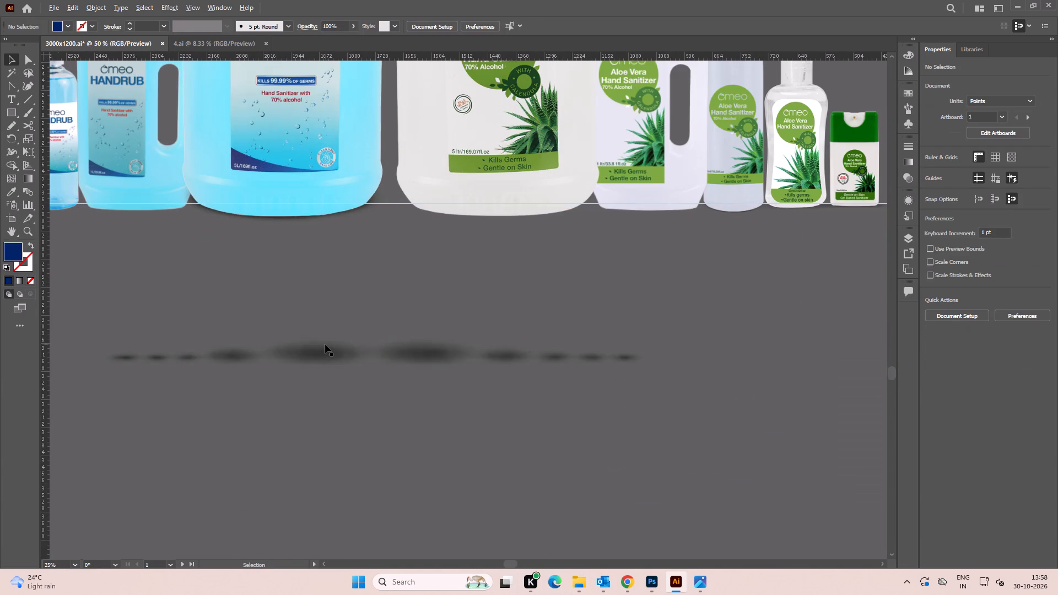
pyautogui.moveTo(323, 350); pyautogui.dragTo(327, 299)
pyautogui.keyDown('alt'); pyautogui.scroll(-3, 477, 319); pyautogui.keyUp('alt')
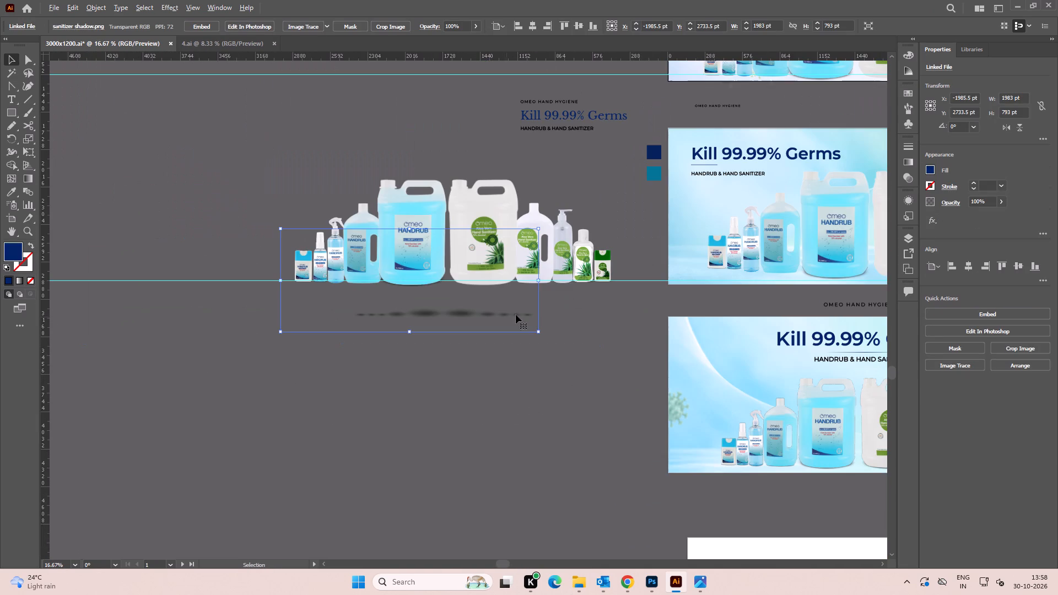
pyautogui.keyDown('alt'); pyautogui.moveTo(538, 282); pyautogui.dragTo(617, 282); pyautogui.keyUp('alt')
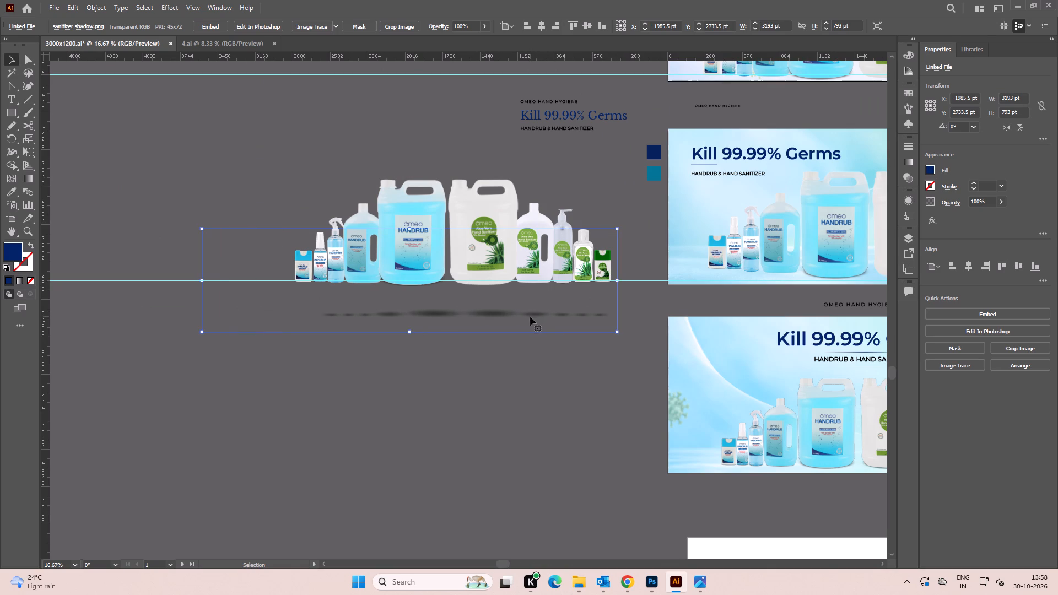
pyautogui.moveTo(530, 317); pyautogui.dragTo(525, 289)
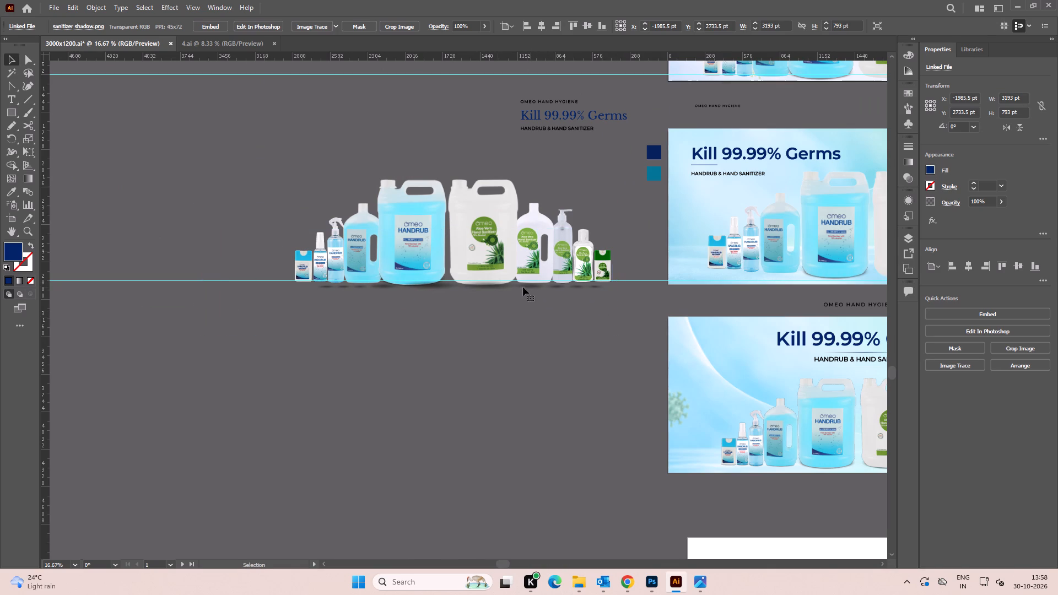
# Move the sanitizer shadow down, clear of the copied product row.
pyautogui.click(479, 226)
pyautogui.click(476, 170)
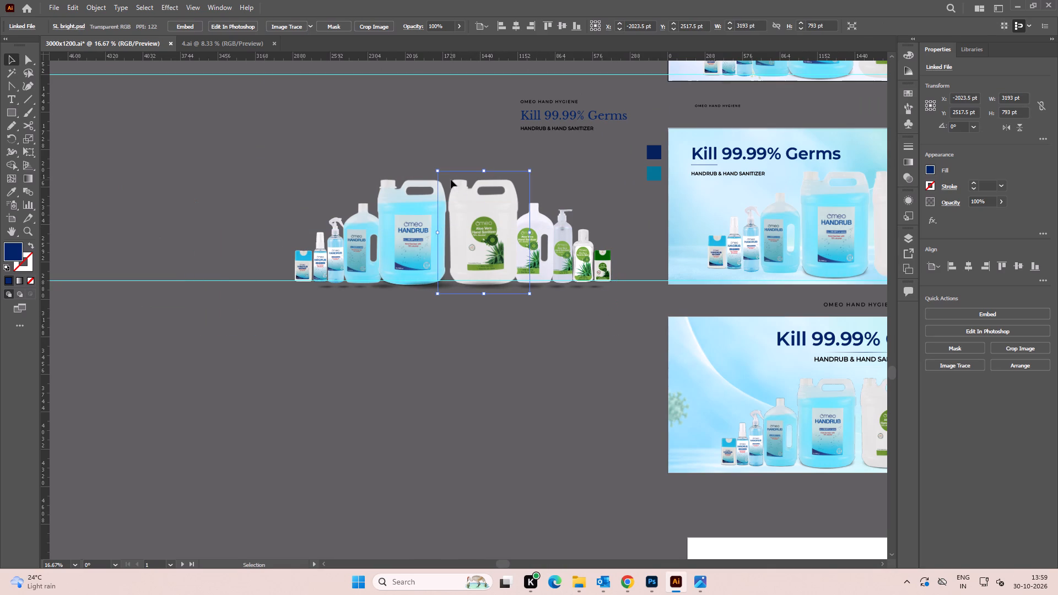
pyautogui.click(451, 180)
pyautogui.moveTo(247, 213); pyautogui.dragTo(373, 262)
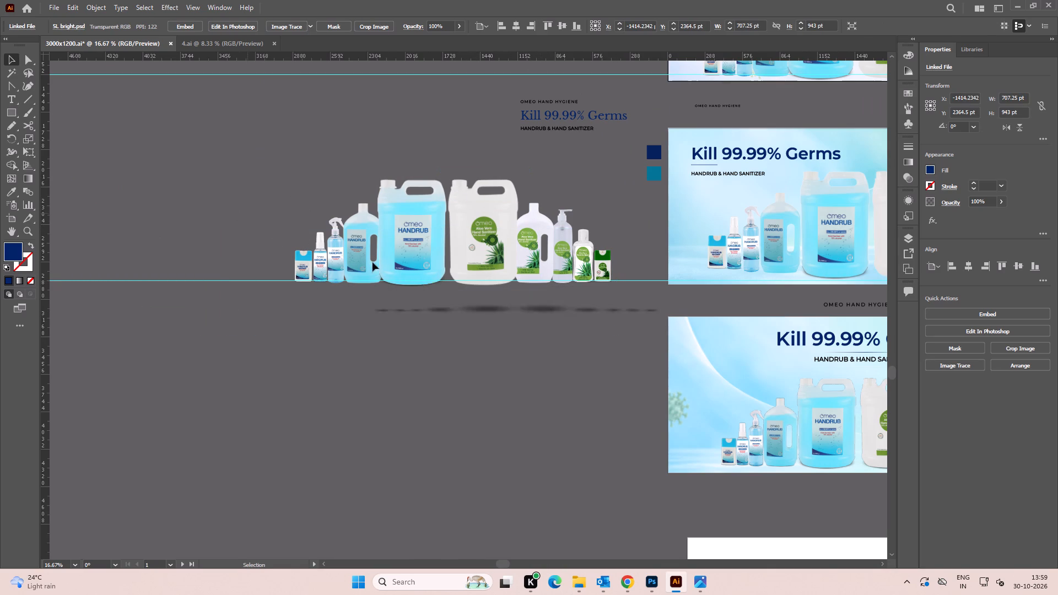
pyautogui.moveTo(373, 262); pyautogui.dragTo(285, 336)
# Delete the duplicate guide running along the base of the copied product row.
pyautogui.moveTo(233, 191); pyautogui.dragTo(541, 271)
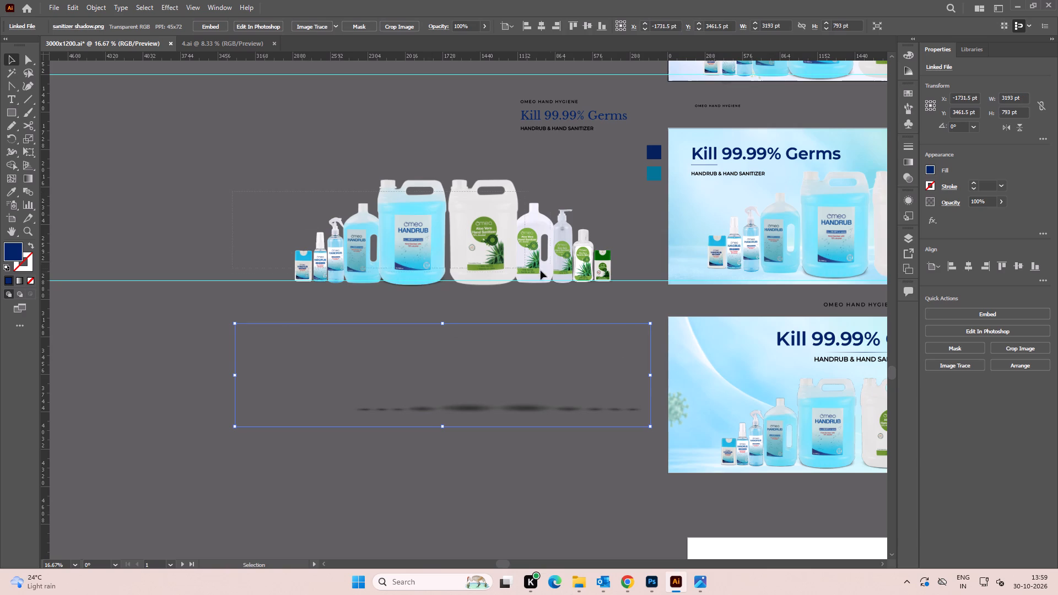
pyautogui.moveTo(541, 271); pyautogui.dragTo(631, 292)
pyautogui.click(165, 226)
pyautogui.moveTo(154, 205); pyautogui.dragTo(186, 318)
pyautogui.press('Delete')
# Group all the copied products and bring the group to the front.
pyautogui.moveTo(249, 159); pyautogui.dragTo(515, 291)
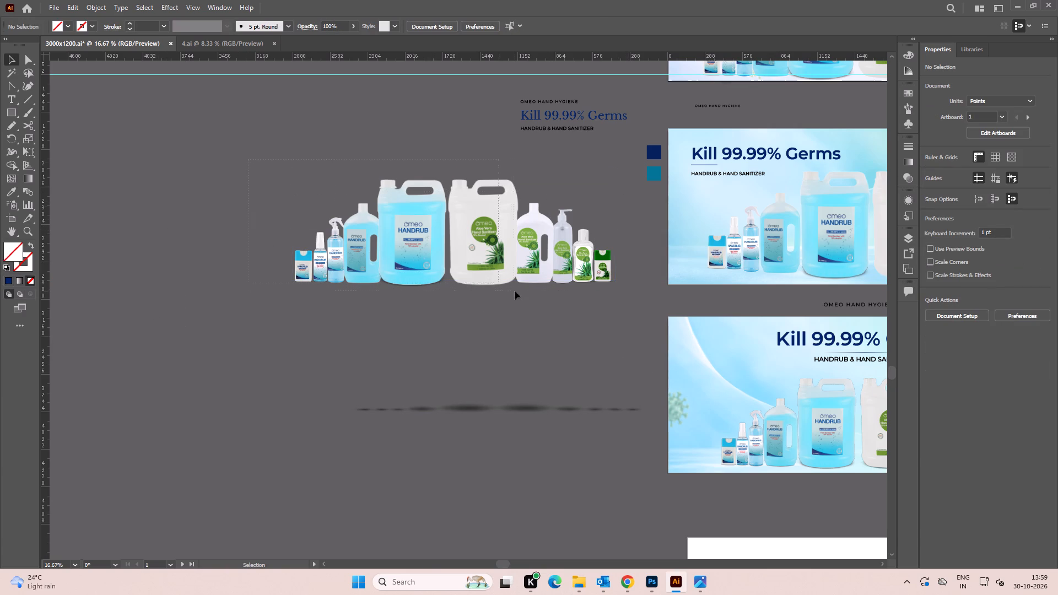
pyautogui.moveTo(515, 291); pyautogui.dragTo(627, 314)
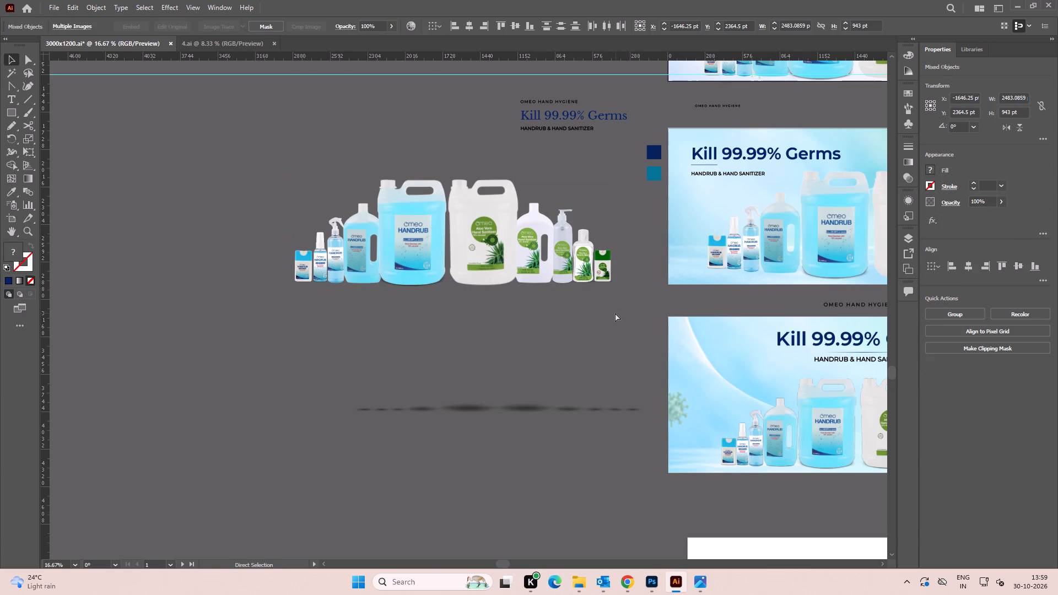
pyautogui.hotkey('ctrl', 'g')
pyautogui.hotkey('ctrl', 'shift', ']')
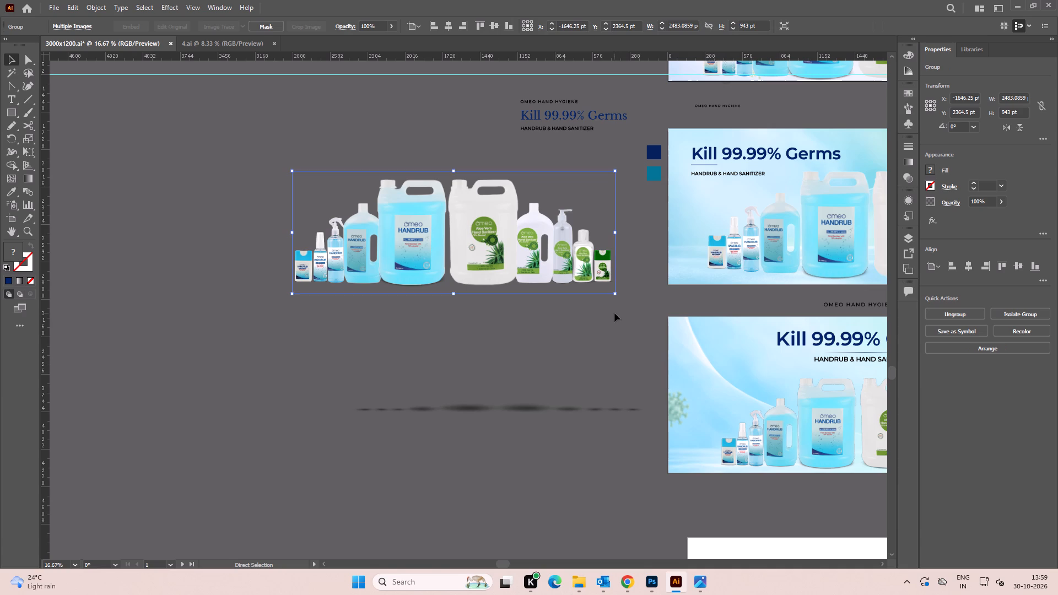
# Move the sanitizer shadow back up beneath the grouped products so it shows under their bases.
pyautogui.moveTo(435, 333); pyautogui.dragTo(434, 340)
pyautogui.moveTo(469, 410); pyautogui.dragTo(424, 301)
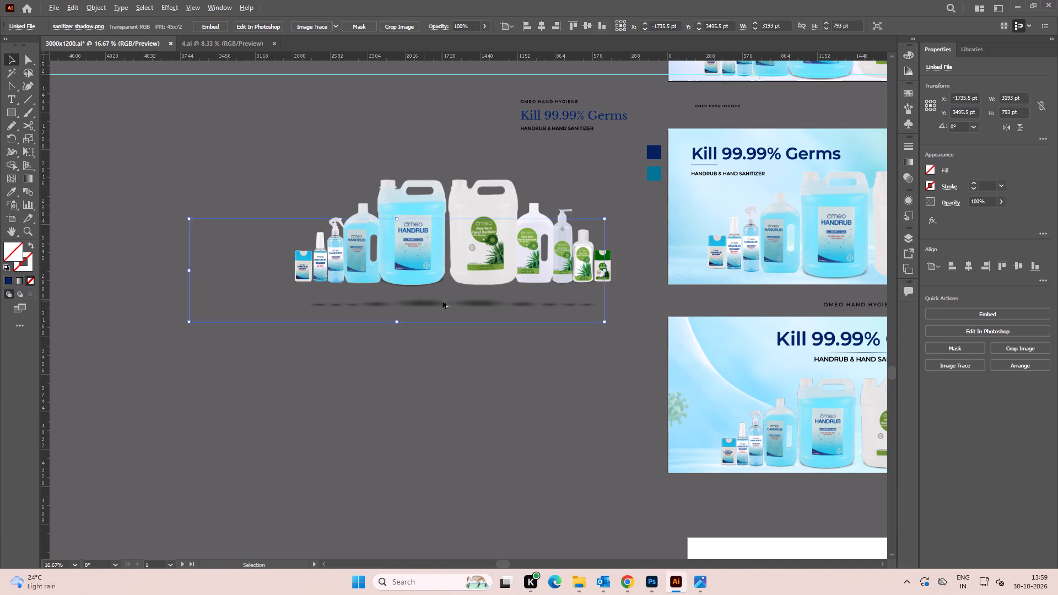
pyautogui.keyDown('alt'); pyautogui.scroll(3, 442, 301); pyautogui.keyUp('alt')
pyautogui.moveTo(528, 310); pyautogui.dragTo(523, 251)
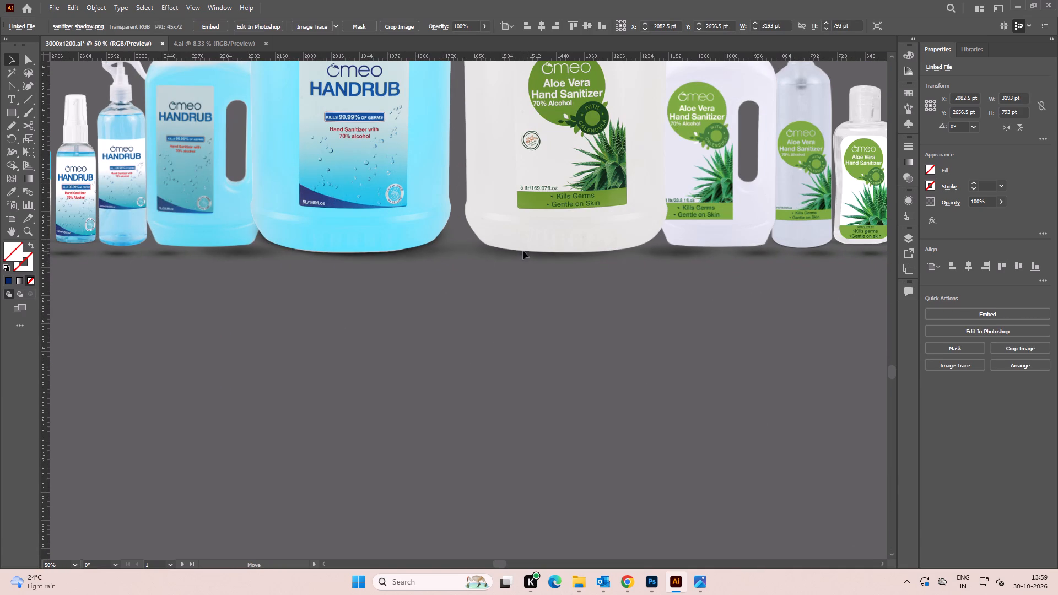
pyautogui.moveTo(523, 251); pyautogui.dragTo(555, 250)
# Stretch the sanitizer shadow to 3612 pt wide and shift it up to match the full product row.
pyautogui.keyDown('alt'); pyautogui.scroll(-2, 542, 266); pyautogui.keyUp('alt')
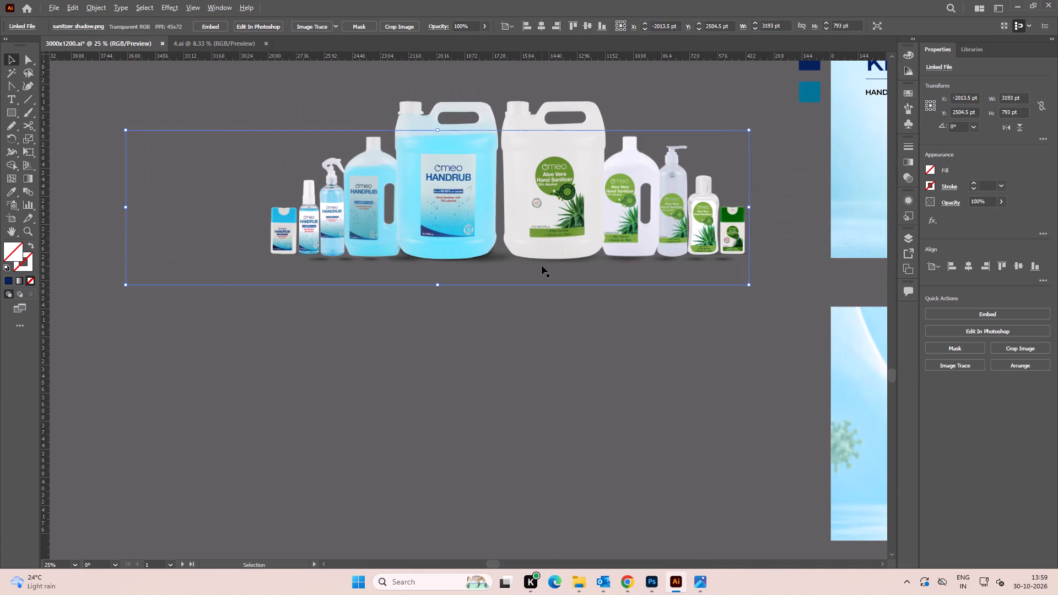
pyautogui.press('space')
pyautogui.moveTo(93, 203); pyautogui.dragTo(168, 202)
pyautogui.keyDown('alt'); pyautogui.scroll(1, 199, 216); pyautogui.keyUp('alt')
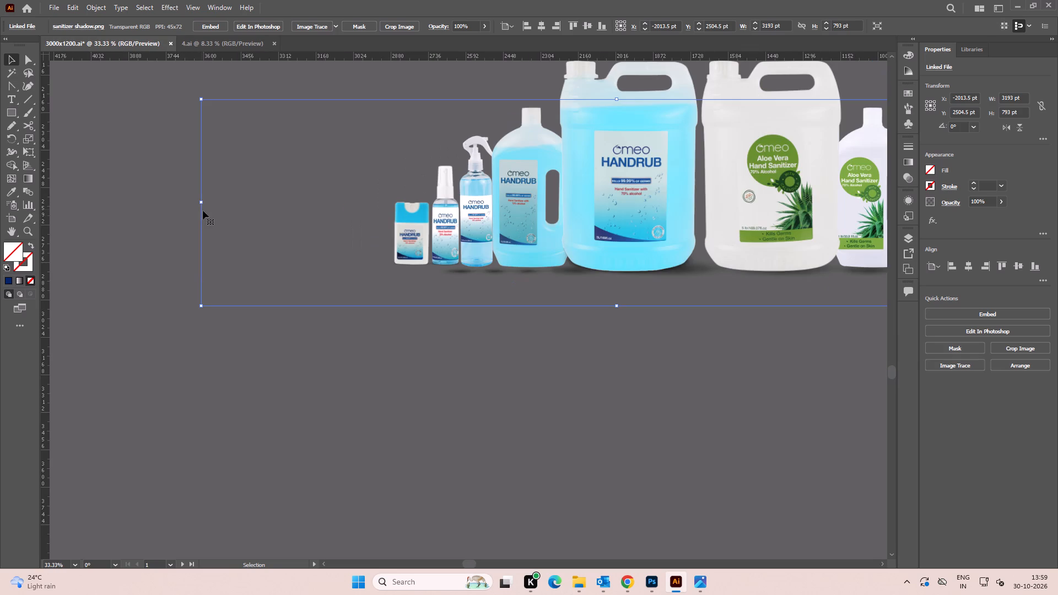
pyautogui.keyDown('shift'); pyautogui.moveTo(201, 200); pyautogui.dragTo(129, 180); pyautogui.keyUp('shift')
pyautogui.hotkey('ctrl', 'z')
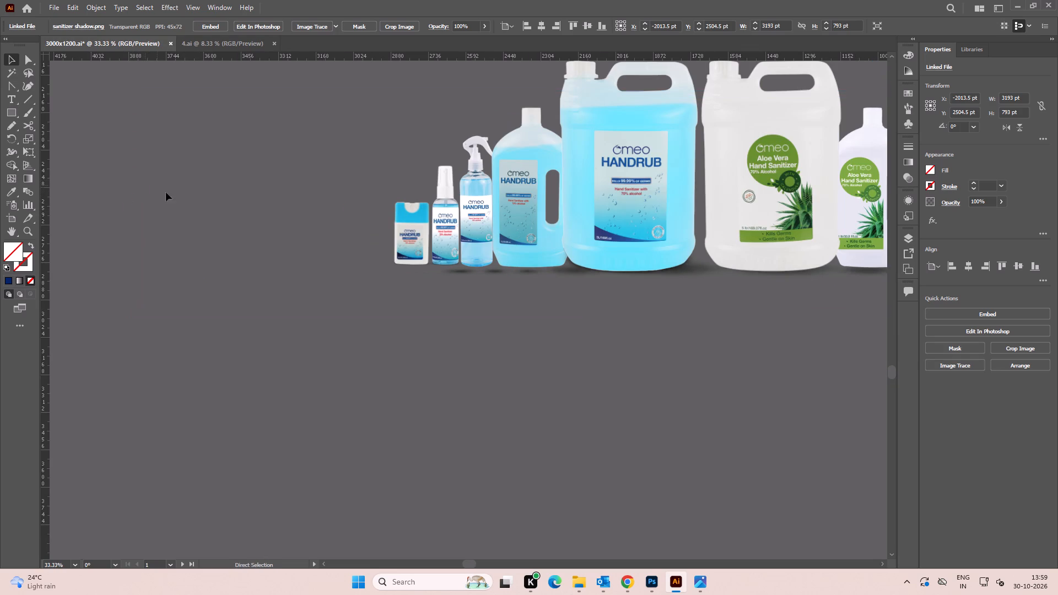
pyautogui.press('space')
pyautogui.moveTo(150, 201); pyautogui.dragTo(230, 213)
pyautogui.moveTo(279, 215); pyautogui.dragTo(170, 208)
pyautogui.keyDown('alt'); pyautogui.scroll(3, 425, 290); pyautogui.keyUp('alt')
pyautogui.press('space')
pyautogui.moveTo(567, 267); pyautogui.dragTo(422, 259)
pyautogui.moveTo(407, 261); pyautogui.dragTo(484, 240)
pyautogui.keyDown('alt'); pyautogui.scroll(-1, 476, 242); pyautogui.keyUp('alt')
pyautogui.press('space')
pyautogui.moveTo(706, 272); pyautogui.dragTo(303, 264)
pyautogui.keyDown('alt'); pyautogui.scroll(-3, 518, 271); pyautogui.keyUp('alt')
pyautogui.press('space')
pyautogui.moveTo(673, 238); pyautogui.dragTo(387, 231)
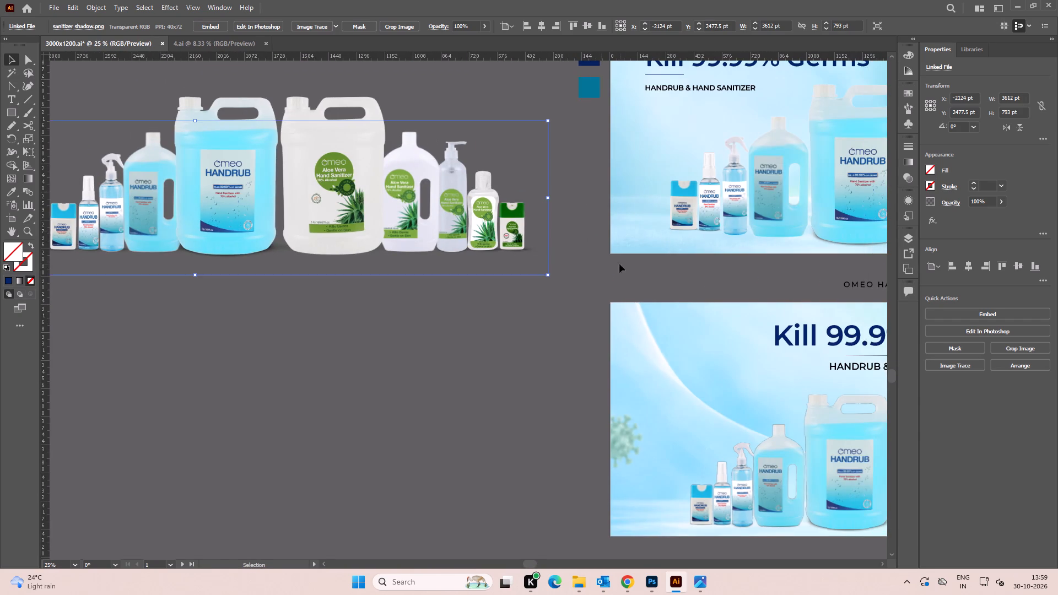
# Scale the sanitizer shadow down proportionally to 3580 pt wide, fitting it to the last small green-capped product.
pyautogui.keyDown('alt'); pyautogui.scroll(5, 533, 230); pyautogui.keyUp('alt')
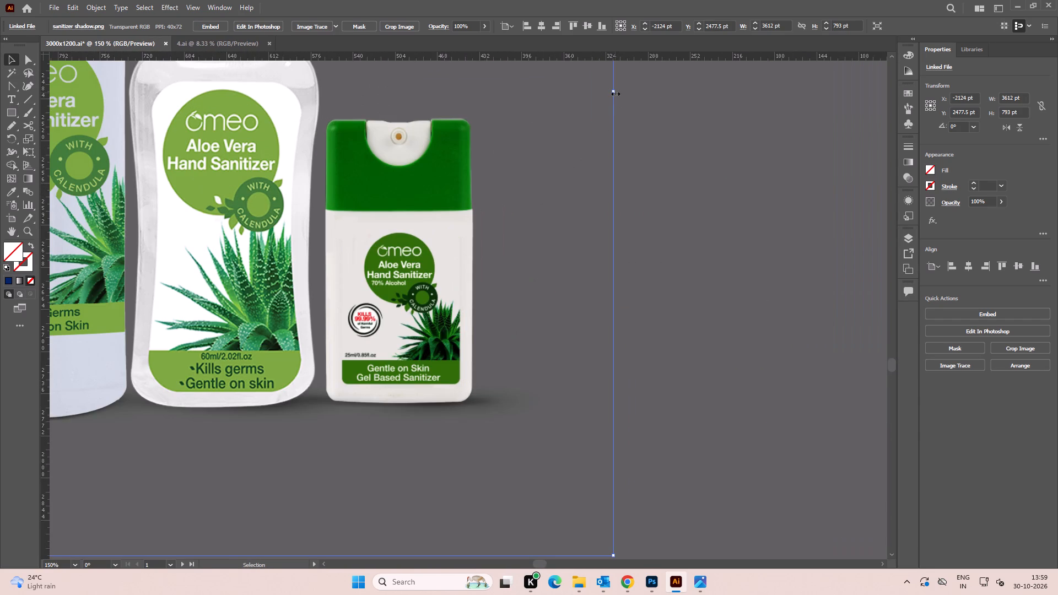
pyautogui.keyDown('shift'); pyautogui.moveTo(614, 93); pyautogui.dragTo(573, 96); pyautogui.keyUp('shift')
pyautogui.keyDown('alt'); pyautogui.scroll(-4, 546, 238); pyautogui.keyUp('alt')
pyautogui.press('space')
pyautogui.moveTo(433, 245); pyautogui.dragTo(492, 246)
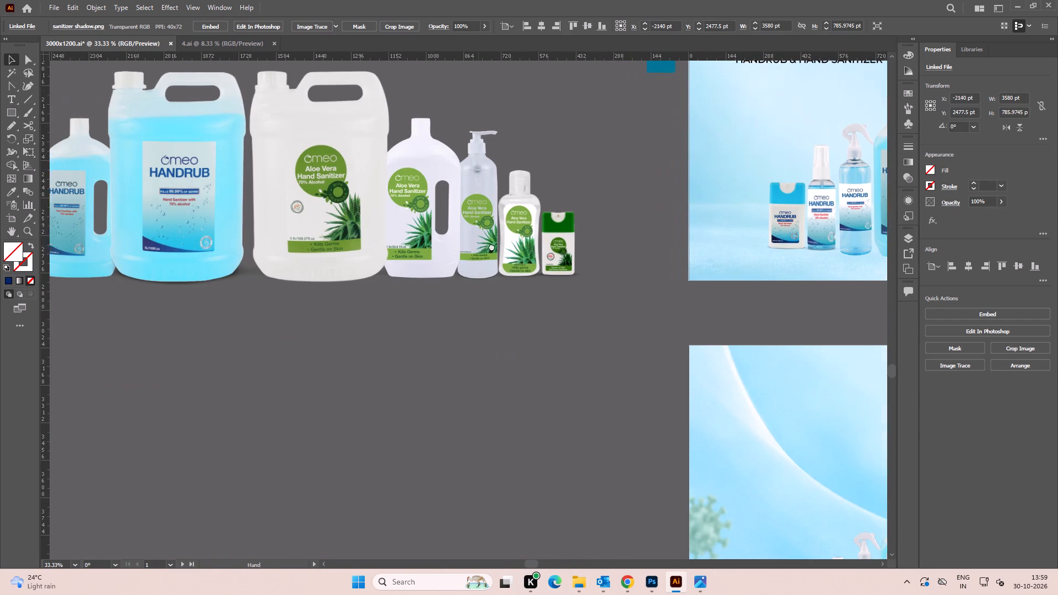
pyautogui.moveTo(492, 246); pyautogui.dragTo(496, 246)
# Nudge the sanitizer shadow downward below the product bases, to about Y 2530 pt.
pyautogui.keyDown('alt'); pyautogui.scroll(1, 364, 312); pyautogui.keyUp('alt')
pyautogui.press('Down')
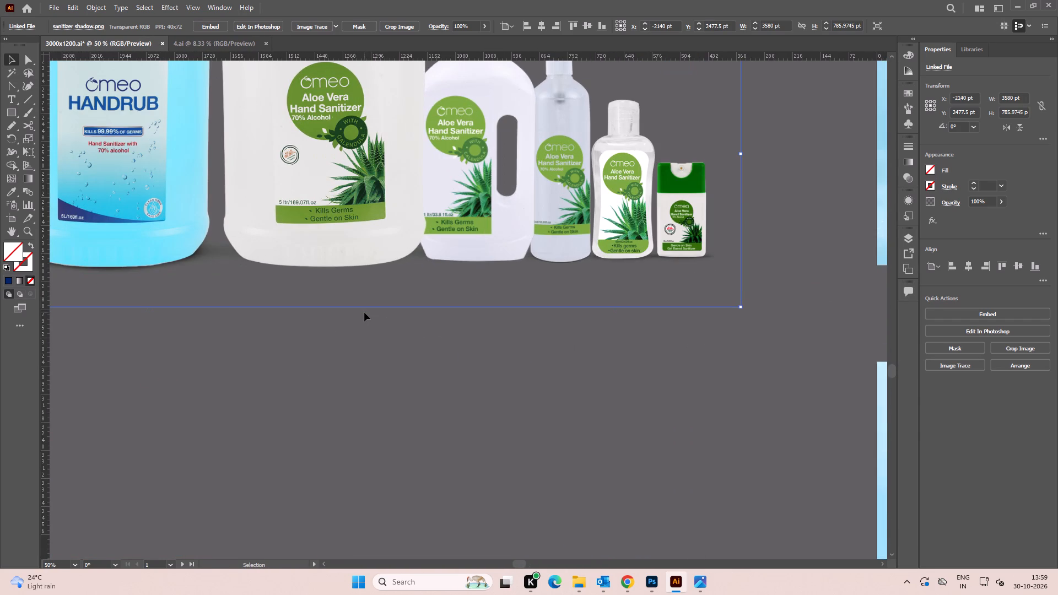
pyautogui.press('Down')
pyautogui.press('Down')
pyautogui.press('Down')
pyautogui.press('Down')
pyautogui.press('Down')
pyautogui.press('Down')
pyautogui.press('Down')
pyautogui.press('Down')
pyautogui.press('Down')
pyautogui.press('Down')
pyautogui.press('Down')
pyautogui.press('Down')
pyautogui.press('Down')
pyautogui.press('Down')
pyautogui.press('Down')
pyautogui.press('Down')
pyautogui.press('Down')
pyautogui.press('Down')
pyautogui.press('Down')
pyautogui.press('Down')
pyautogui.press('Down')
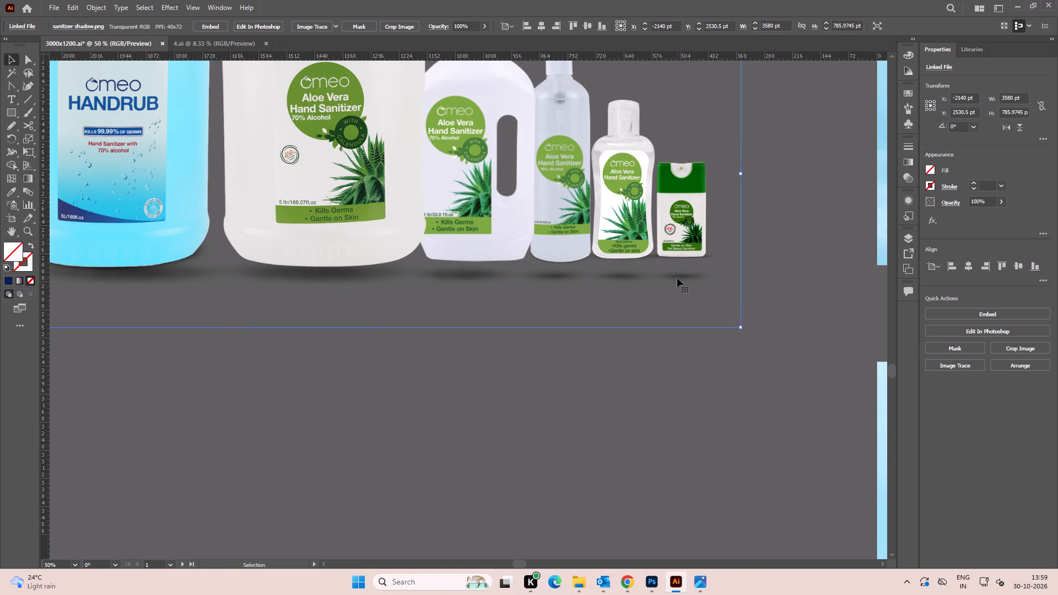
# Delete the sanitizer shadow image from beneath the copied product row.
pyautogui.moveTo(678, 277); pyautogui.dragTo(679, 261)
pyautogui.press('Delete')
# Examine the product line-ups in the two Kill 99.99% Germs banners.
pyautogui.keyDown('alt'); pyautogui.scroll(-5, 606, 273); pyautogui.keyUp('alt')
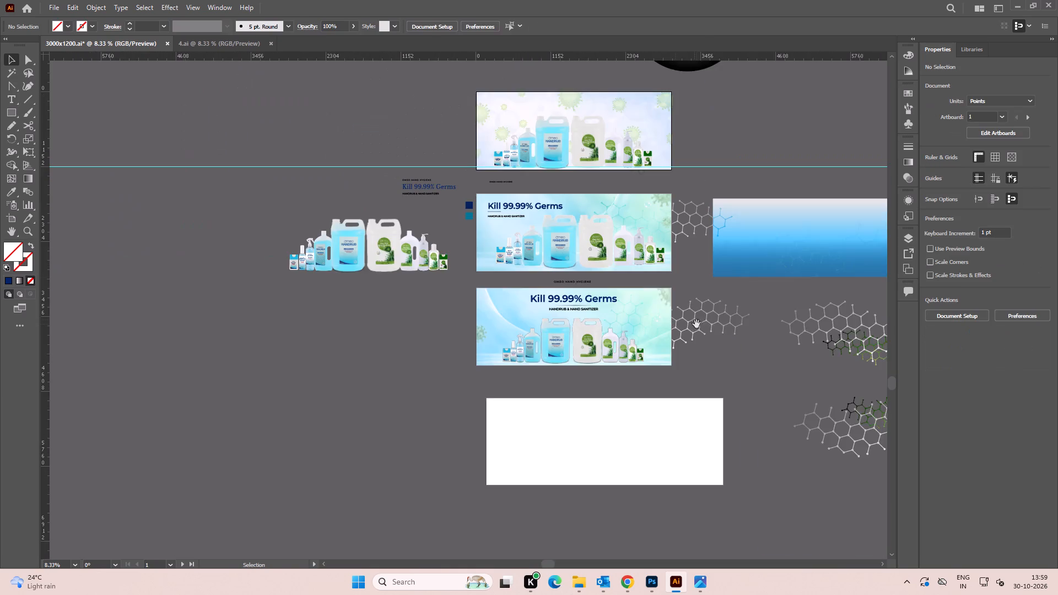
pyautogui.press('space')
pyautogui.moveTo(697, 324); pyautogui.dragTo(478, 313)
pyautogui.keyDown('alt'); pyautogui.scroll(3, 306, 262); pyautogui.keyUp('alt')
pyautogui.press('space')
pyautogui.moveTo(319, 270); pyautogui.dragTo(358, 279)
pyautogui.keyDown('alt'); pyautogui.scroll(-1, 383, 273); pyautogui.keyUp('alt')
pyautogui.press('space')
pyautogui.moveTo(468, 284); pyautogui.dragTo(465, 290)
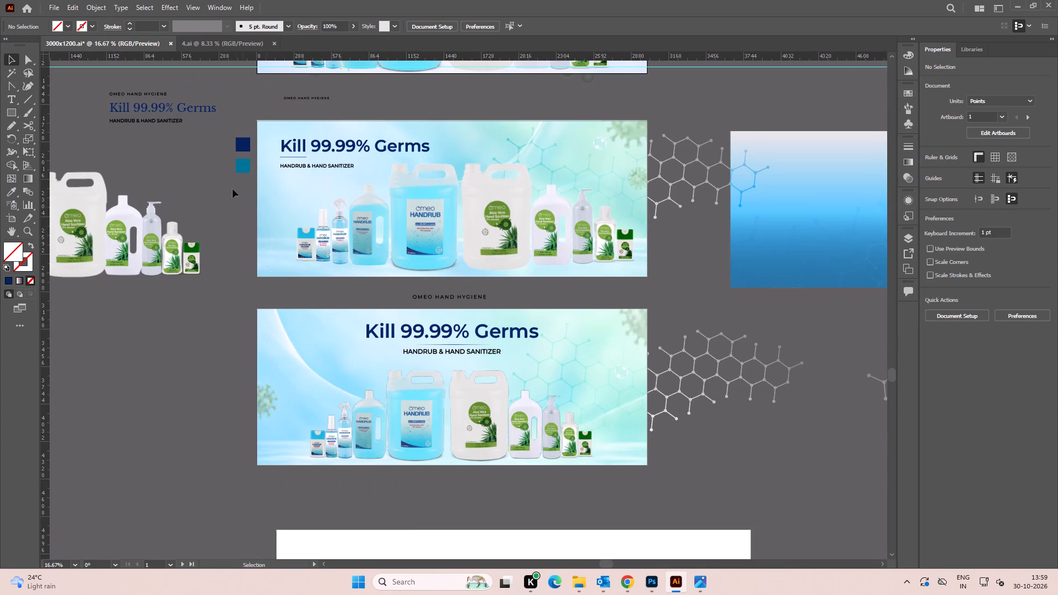
pyautogui.click(228, 190)
pyautogui.press('space')
pyautogui.moveTo(192, 200); pyautogui.dragTo(204, 199)
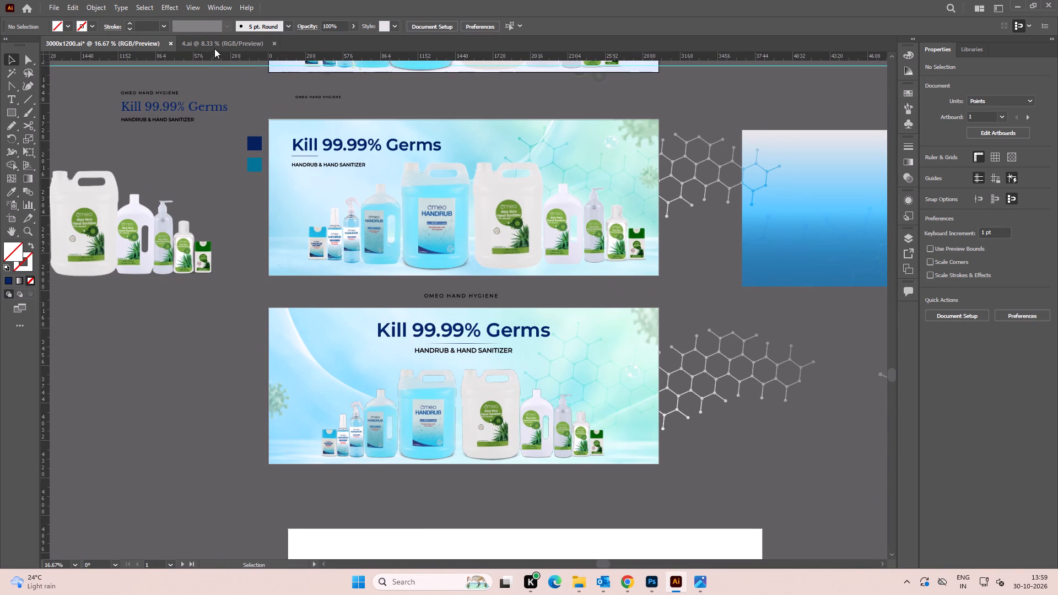
# Close the 4.ai document.
pyautogui.click(273, 44)
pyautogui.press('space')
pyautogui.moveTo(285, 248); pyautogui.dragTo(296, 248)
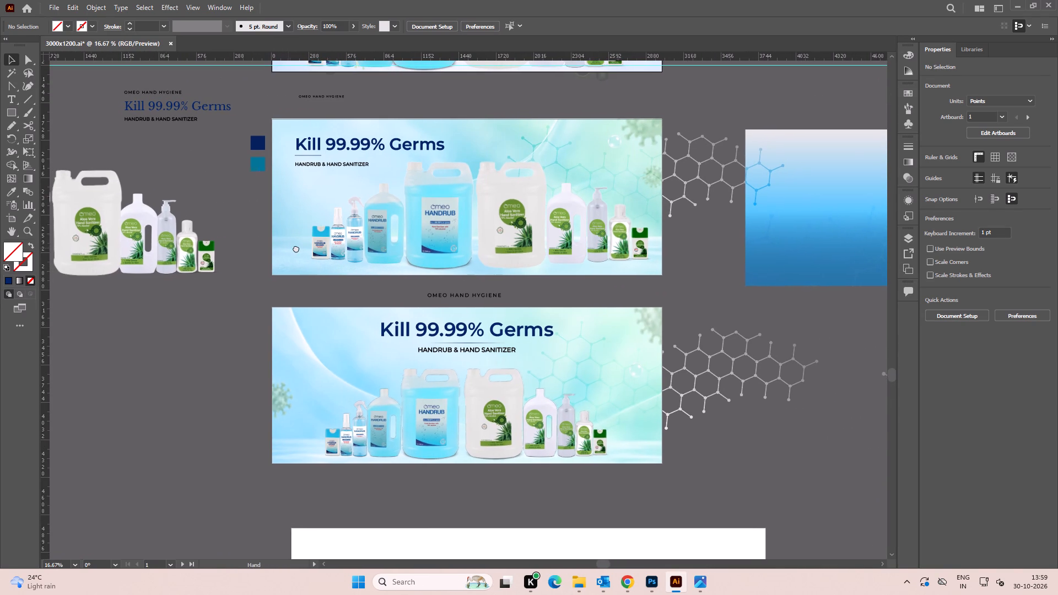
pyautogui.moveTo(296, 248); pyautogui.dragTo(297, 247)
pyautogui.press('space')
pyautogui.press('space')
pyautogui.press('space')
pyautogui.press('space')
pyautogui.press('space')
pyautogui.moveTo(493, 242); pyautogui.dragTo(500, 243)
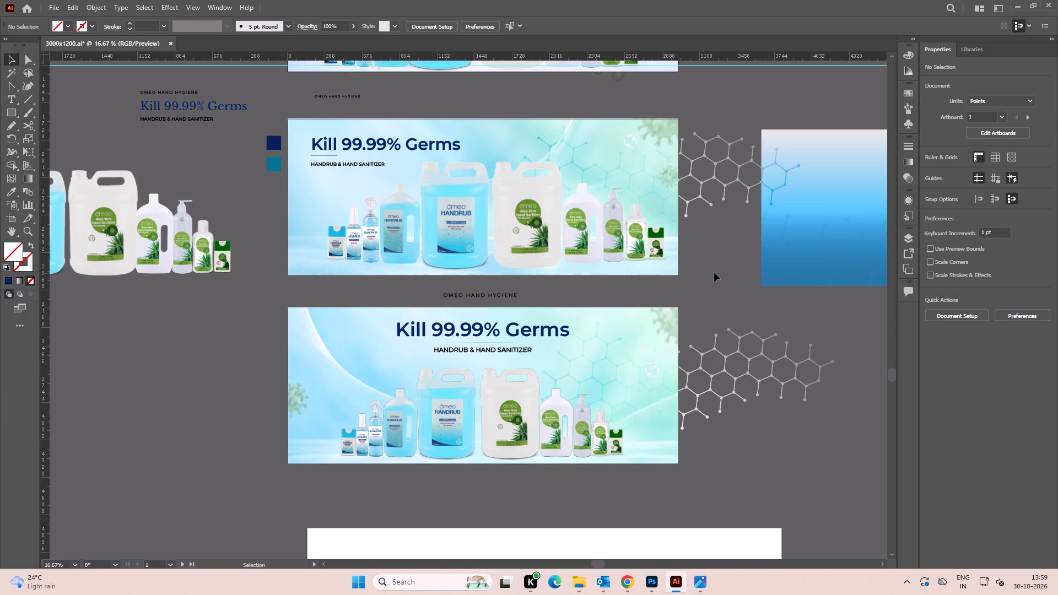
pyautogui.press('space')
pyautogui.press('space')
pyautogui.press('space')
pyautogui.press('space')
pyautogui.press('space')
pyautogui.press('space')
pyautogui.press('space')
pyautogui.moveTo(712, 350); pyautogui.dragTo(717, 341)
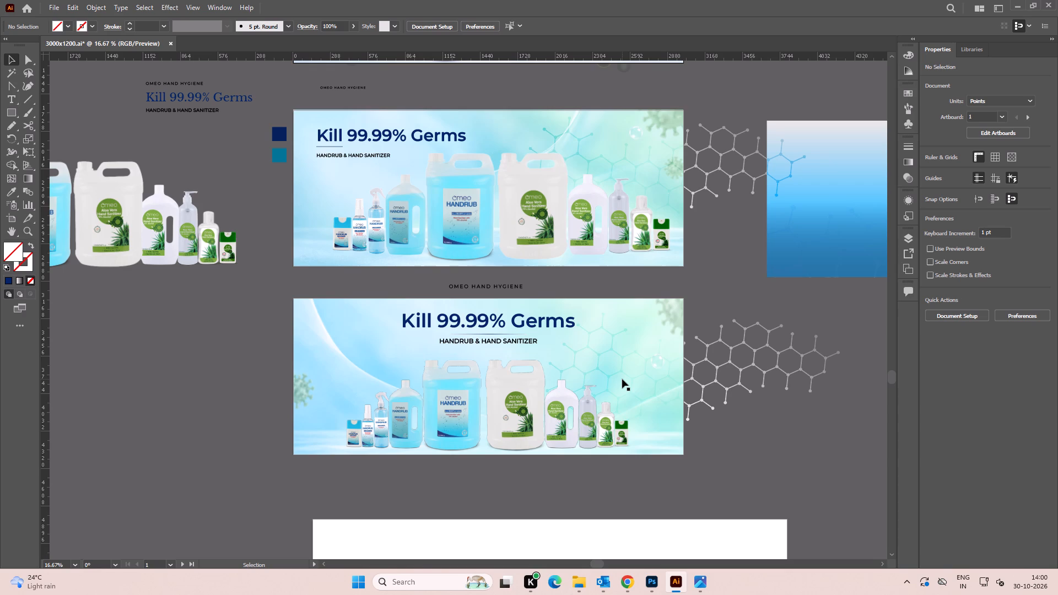
# Compare the headline placement, product line-ups and backgrounds of the two Kill 99.99% Germs banners.
pyautogui.press('space')
pyautogui.moveTo(577, 362); pyautogui.dragTo(581, 302)
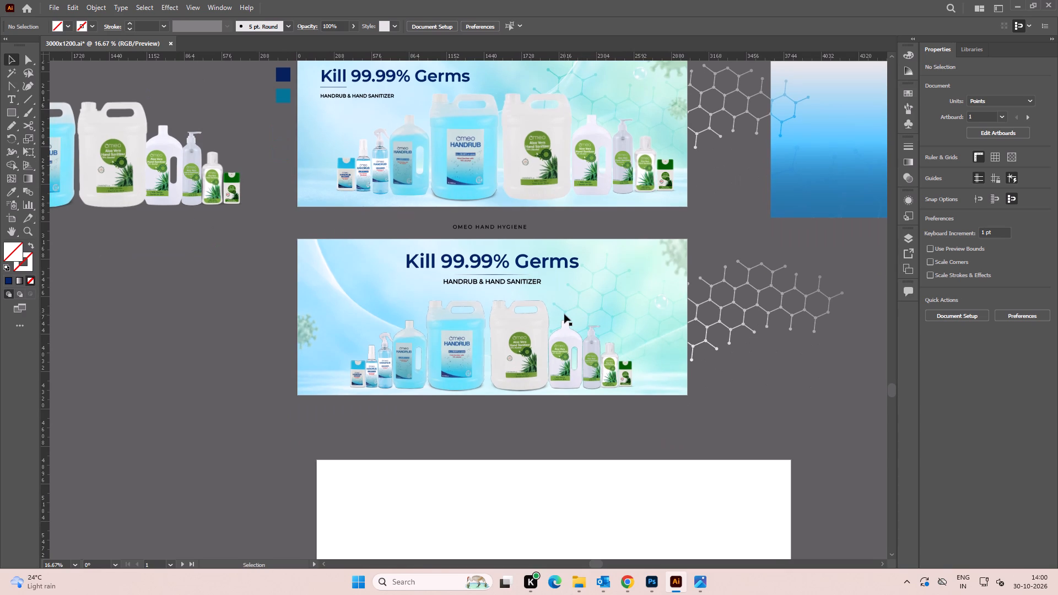
pyautogui.keyDown('alt'); pyautogui.scroll(1, 493, 288); pyautogui.keyUp('alt')
pyautogui.press('space')
pyautogui.moveTo(531, 287); pyautogui.dragTo(522, 321)
pyautogui.keyDown('alt'); pyautogui.scroll(-1, 522, 318); pyautogui.keyUp('alt')
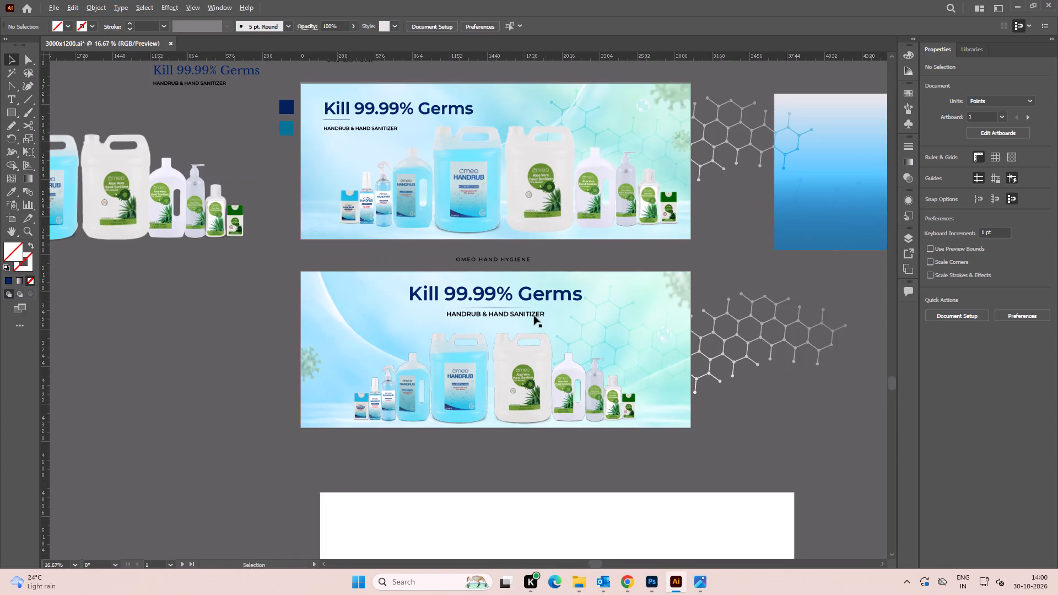
pyautogui.press('space')
pyautogui.moveTo(574, 312); pyautogui.dragTo(530, 337)
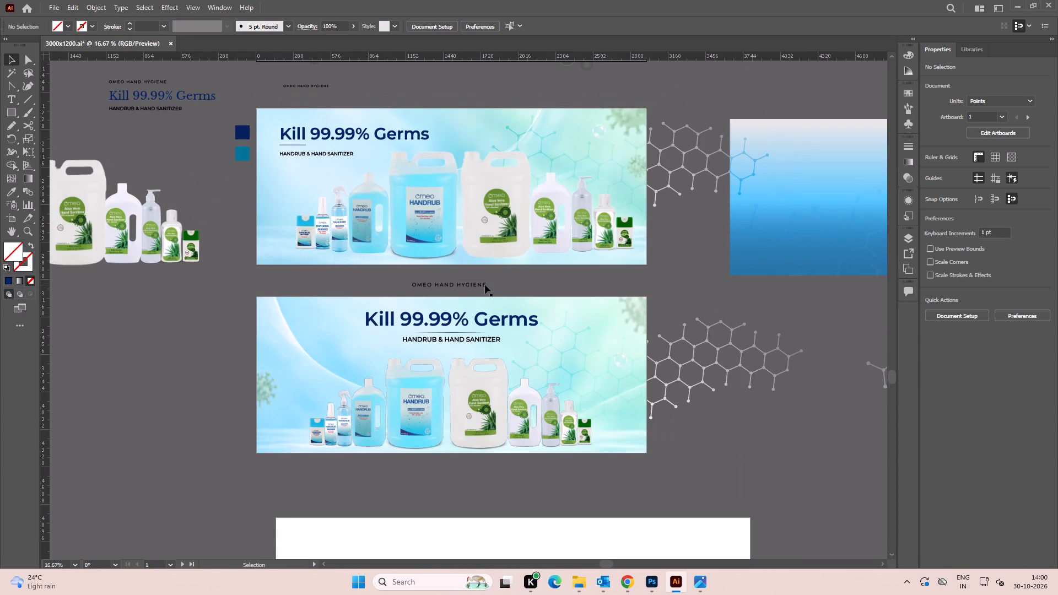
pyautogui.press('space')
pyautogui.moveTo(452, 297); pyautogui.dragTo(460, 297)
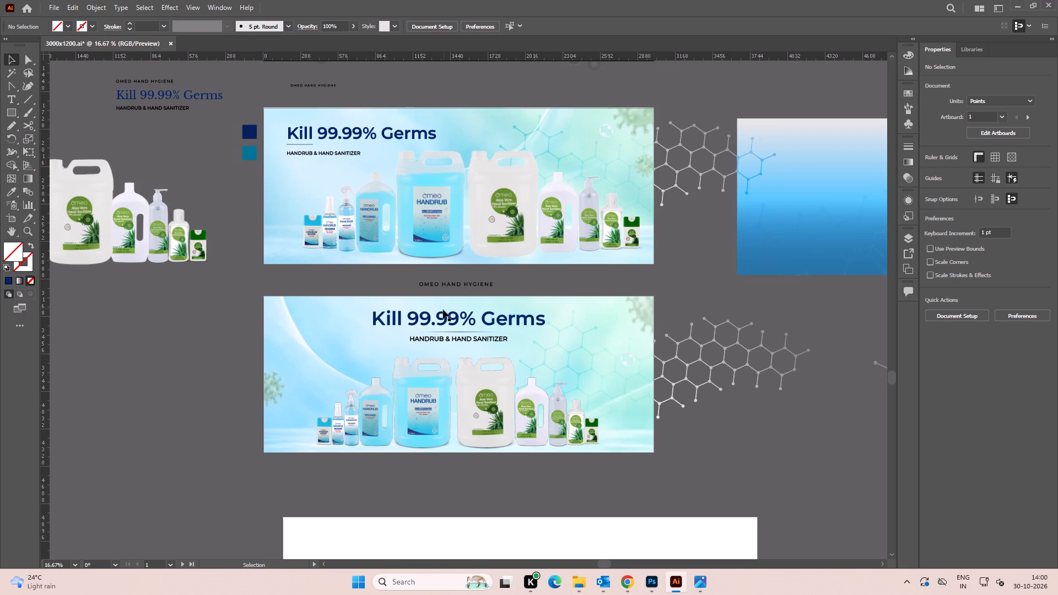
pyautogui.keyDown('alt'); pyautogui.scroll(1, 361, 393); pyautogui.keyUp('alt')
pyautogui.press('space')
pyautogui.moveTo(478, 391); pyautogui.dragTo(402, 343)
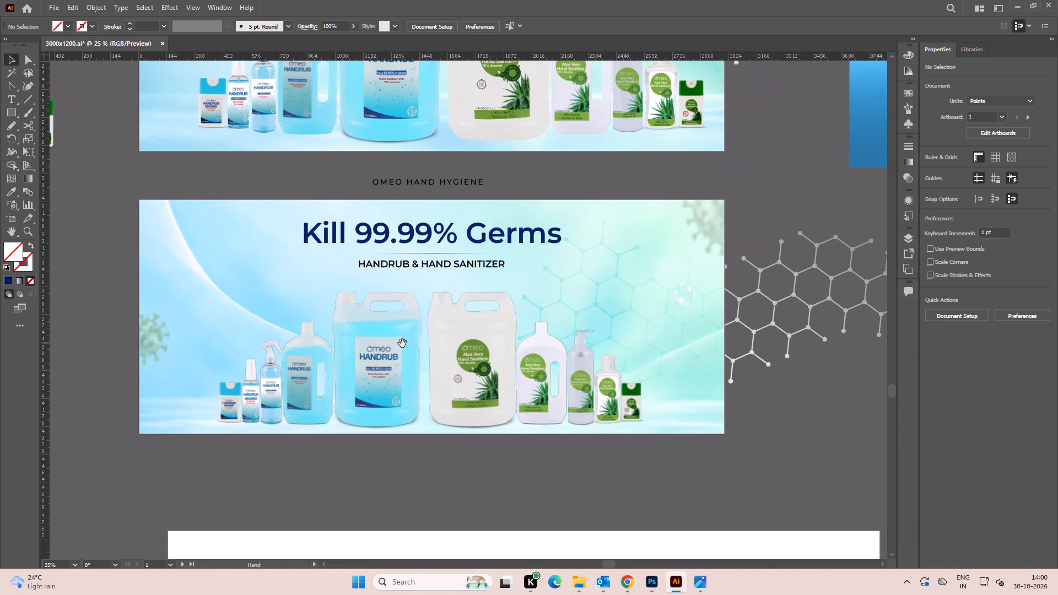
pyautogui.keyDown('alt'); pyautogui.scroll(-1, 392, 348); pyautogui.keyUp('alt')
pyautogui.press('space')
pyautogui.press('space')
pyautogui.press('space')
pyautogui.press('space')
pyautogui.press('space')
pyautogui.press('space')
pyautogui.press('space')
pyautogui.press('space')
pyautogui.moveTo(404, 338); pyautogui.dragTo(409, 363)
# Examine the Kill 99.99% Germs banner with the left-aligned heading up close, checking its text and product line-up.
pyautogui.press('z')
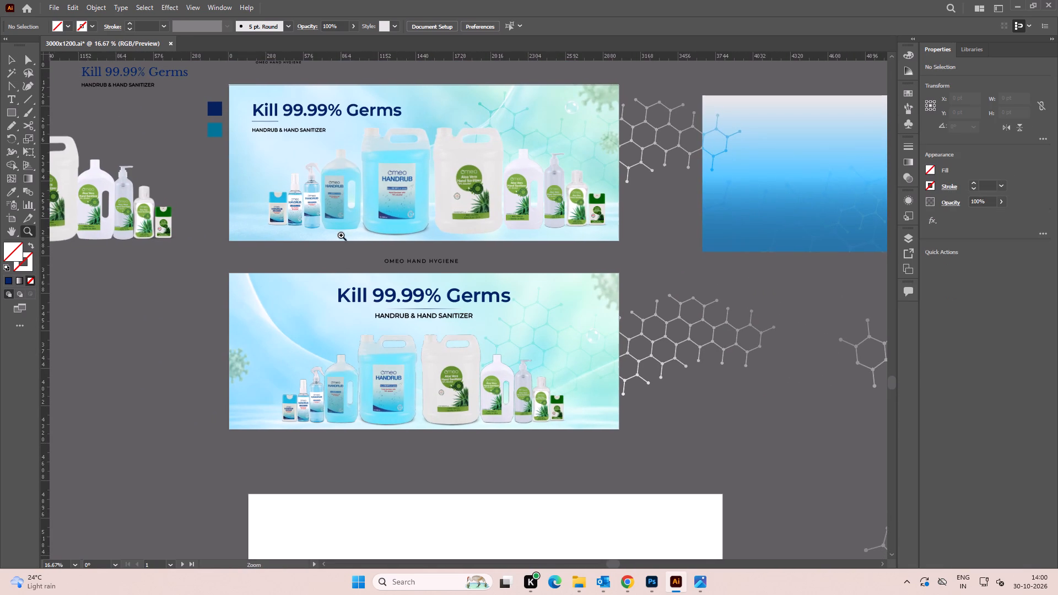
pyautogui.moveTo(228, 83); pyautogui.dragTo(495, 345)
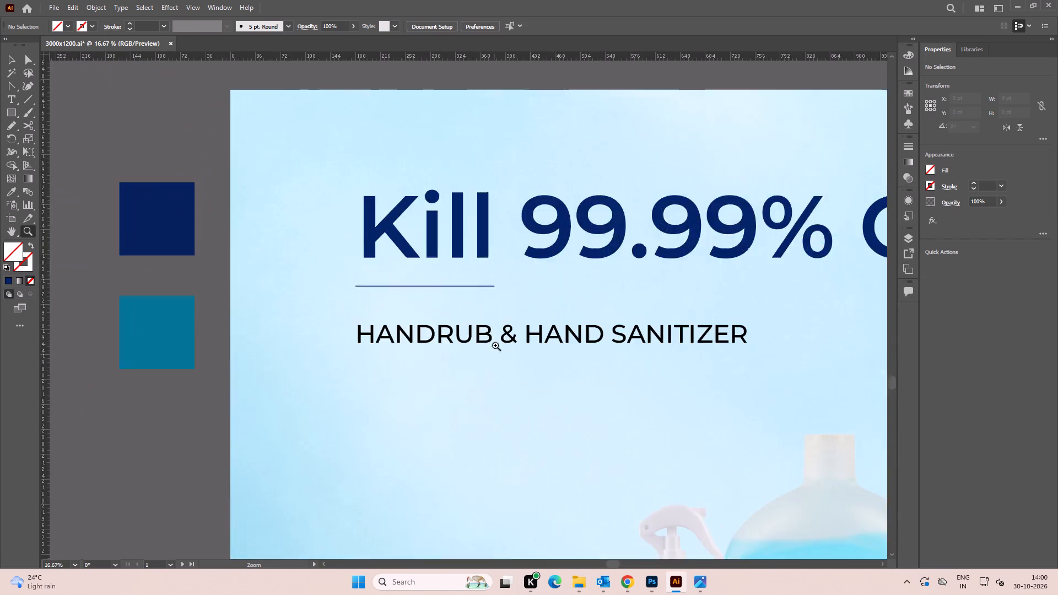
pyautogui.moveTo(495, 345); pyautogui.dragTo(304, 200)
pyautogui.press('space')
pyautogui.press('space')
pyautogui.press('space')
pyautogui.moveTo(456, 296); pyautogui.dragTo(454, 291)
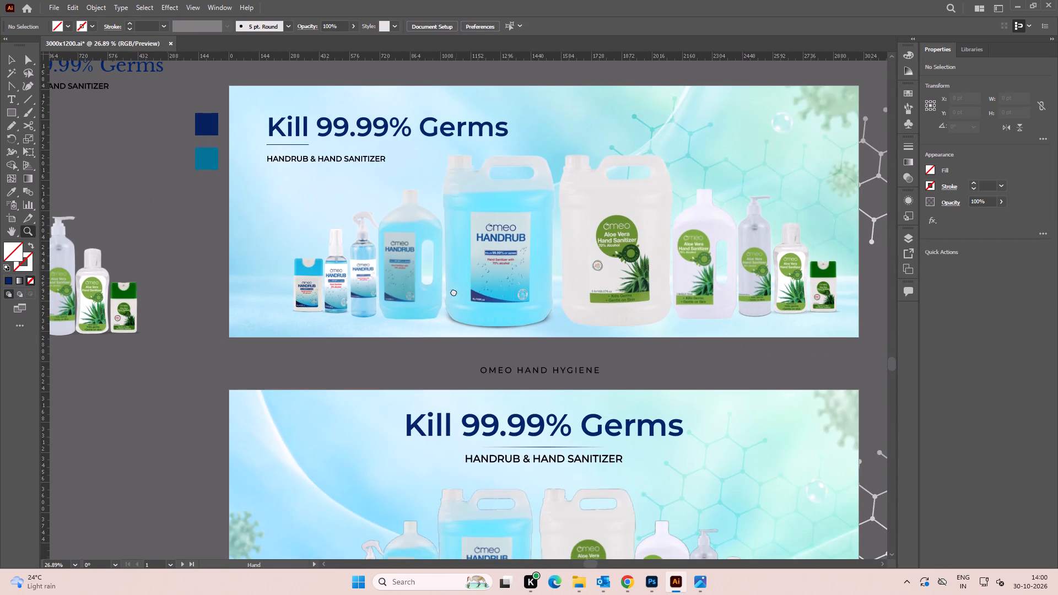
# Compare the full layouts of the two Kill 99.99% Germs banners, one with a left-aligned heading and one with a centred heading.
pyautogui.moveTo(454, 291); pyautogui.dragTo(443, 276)
pyautogui.moveTo(469, 299); pyautogui.dragTo(459, 291)
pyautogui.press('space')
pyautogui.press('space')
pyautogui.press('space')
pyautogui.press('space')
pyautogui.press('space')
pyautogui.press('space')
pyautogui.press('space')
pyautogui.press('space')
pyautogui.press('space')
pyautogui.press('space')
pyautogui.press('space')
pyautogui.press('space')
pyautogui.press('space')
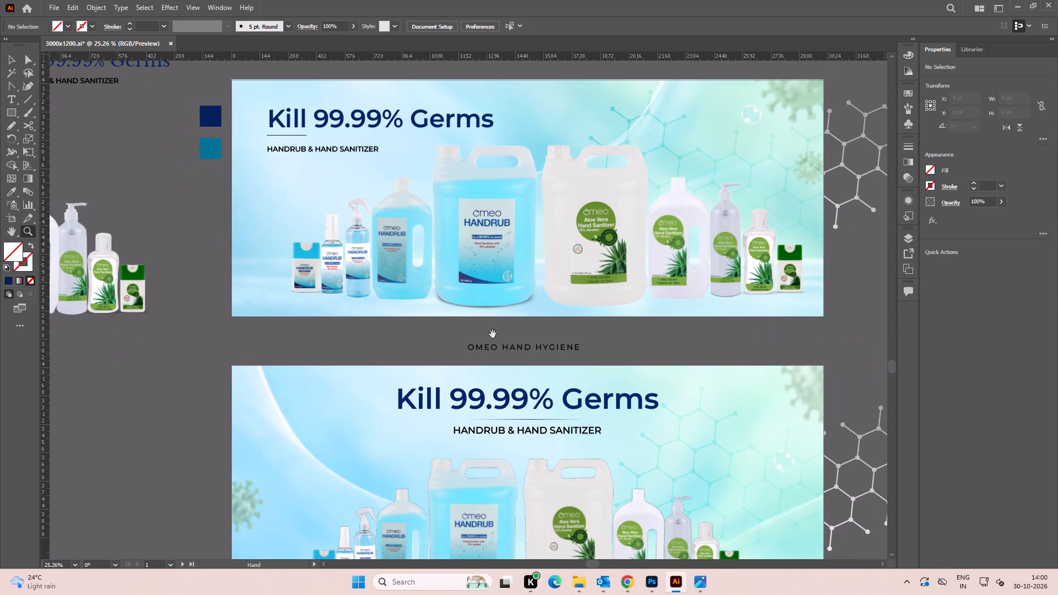
pyautogui.moveTo(493, 334); pyautogui.dragTo(484, 315)
pyautogui.moveTo(500, 330); pyautogui.dragTo(493, 323)
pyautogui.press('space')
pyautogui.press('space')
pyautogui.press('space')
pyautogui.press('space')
pyautogui.moveTo(507, 348); pyautogui.dragTo(499, 338)
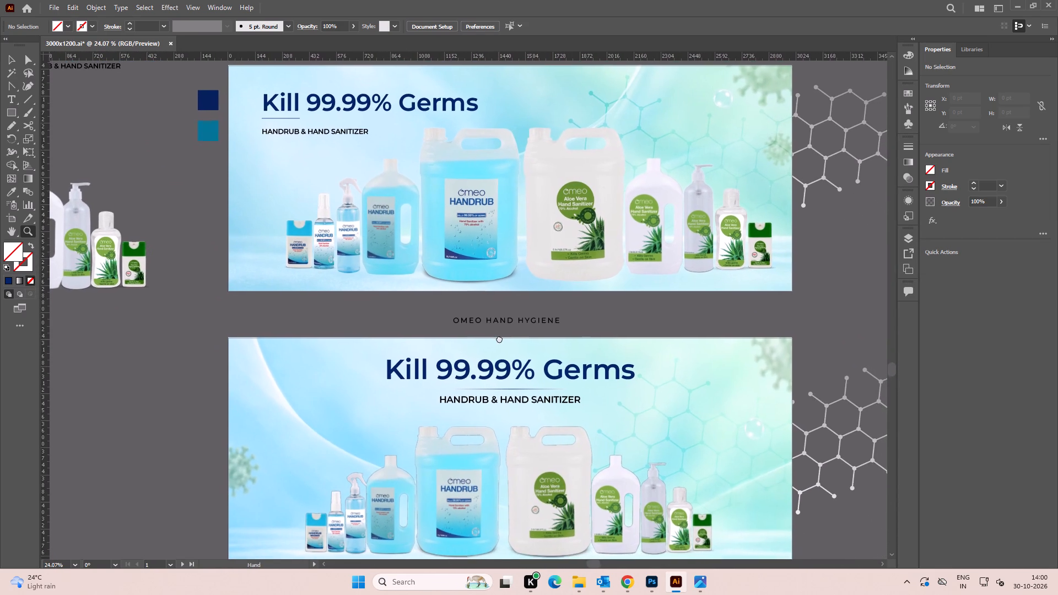
pyautogui.moveTo(499, 338); pyautogui.dragTo(500, 338)
pyautogui.moveTo(508, 345); pyautogui.dragTo(501, 338)
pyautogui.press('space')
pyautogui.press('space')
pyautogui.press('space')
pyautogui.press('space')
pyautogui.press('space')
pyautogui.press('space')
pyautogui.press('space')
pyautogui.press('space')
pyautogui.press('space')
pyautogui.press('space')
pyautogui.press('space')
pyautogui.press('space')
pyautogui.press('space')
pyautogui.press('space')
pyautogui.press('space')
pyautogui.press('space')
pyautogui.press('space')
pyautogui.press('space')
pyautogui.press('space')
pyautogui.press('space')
pyautogui.moveTo(509, 355); pyautogui.dragTo(501, 344)
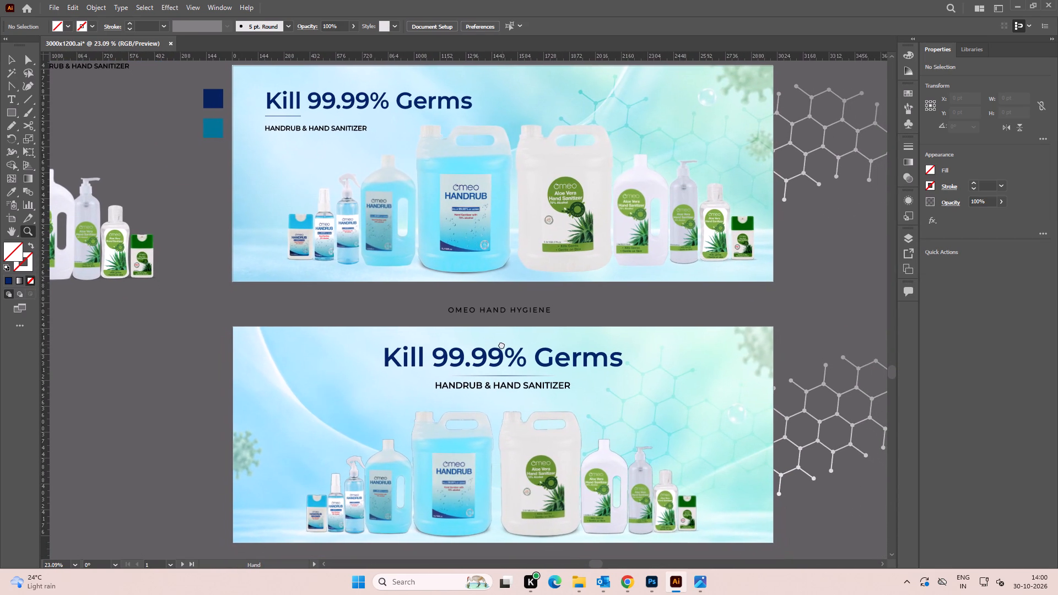
pyautogui.moveTo(501, 344); pyautogui.dragTo(501, 344)
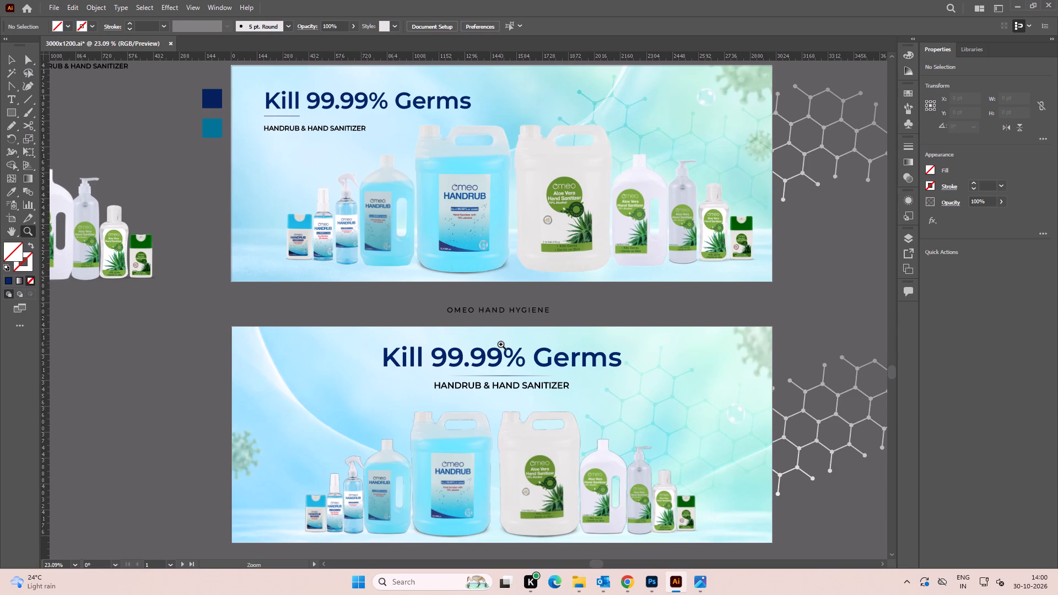
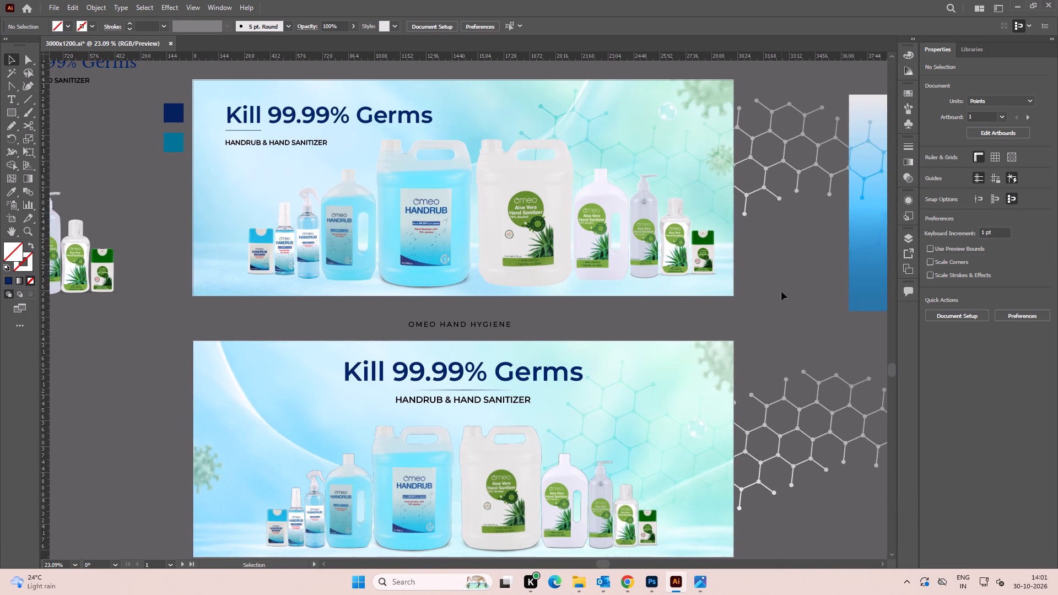
# Compare the product line-ups and headings of the two Kill 99.99% Germs banners.
pyautogui.keyDown('alt'); pyautogui.scroll(-1, 561, 290); pyautogui.keyUp('alt')
pyautogui.press('space')
pyautogui.moveTo(547, 305); pyautogui.dragTo(456, 286)
pyautogui.press('space')
pyautogui.moveTo(369, 387); pyautogui.dragTo(373, 364)
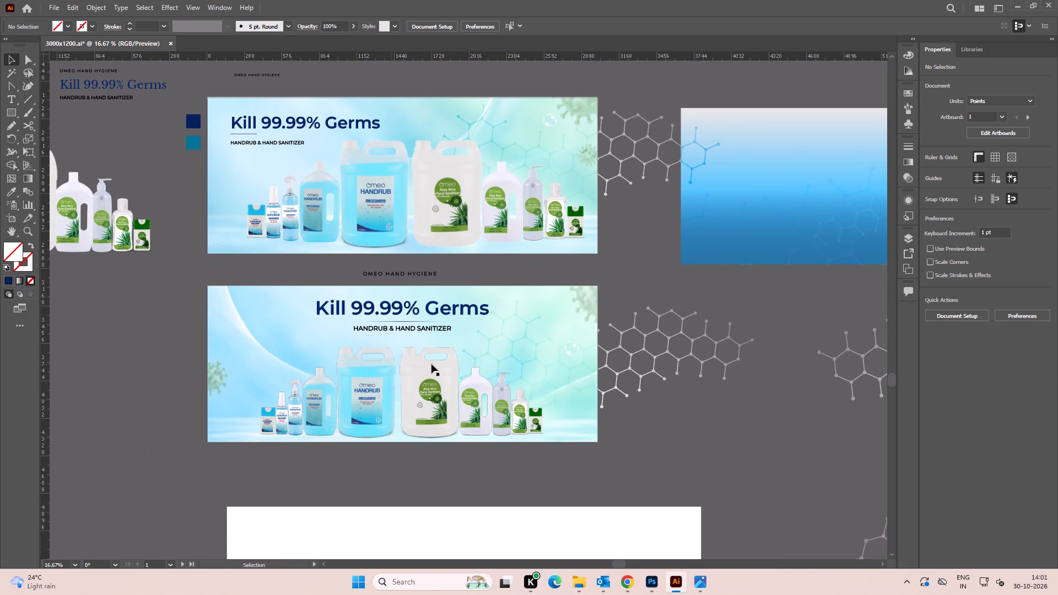
pyautogui.click(636, 272)
pyautogui.press('space')
pyautogui.moveTo(634, 260); pyautogui.dragTo(644, 273)
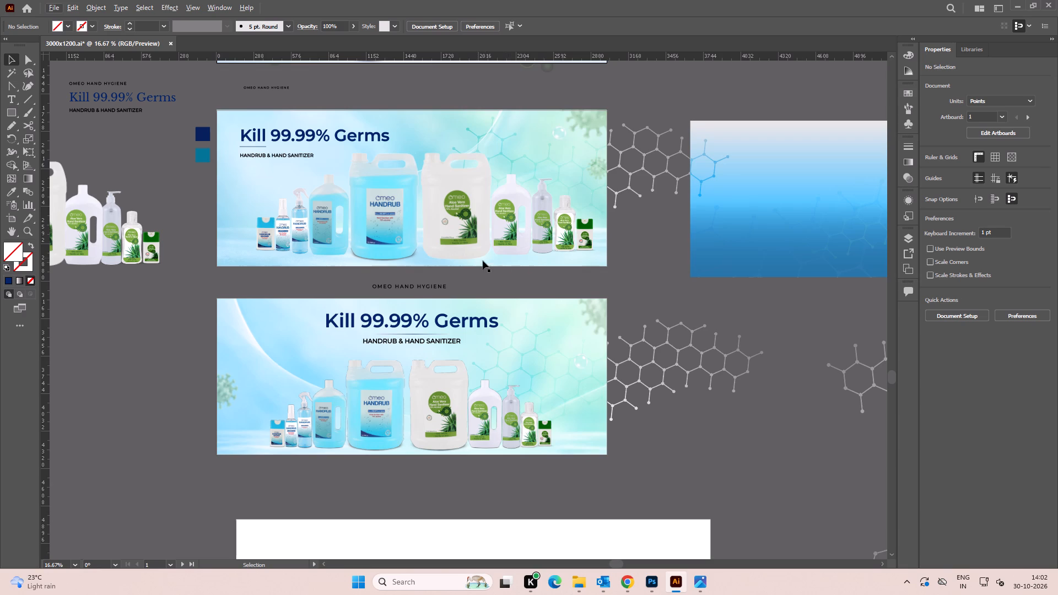
pyautogui.press('space')
pyautogui.moveTo(392, 237); pyautogui.dragTo(434, 207)
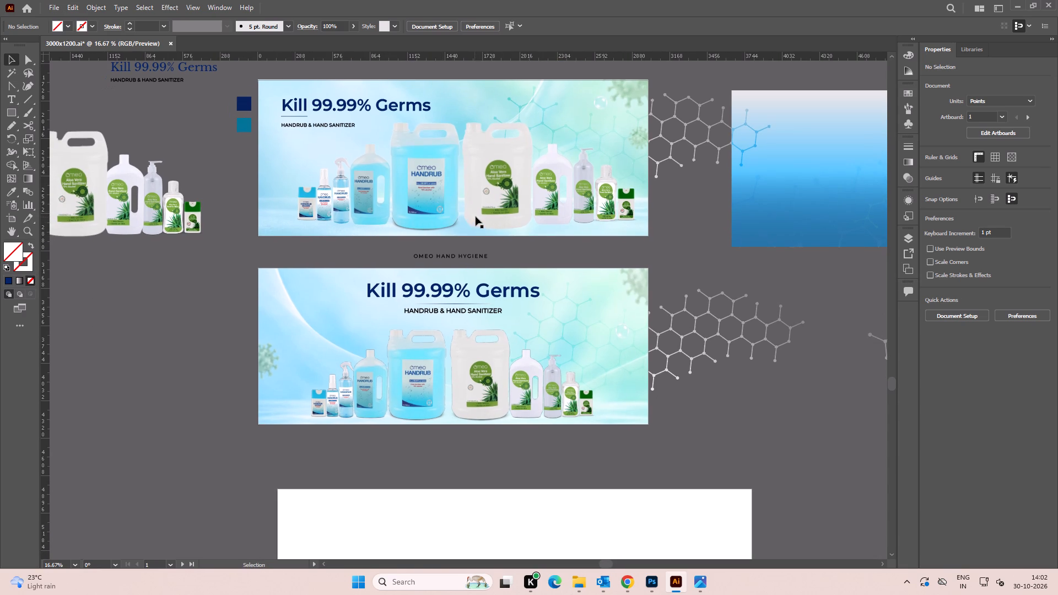
pyautogui.keyDown('alt'); pyautogui.scroll(-1, 476, 217); pyautogui.keyUp('alt')
pyautogui.press('space')
pyautogui.moveTo(515, 221); pyautogui.dragTo(502, 217)
pyautogui.keyDown('alt'); pyautogui.scroll(1, 441, 297); pyautogui.keyUp('alt')
pyautogui.press('space')
pyautogui.moveTo(525, 318); pyautogui.dragTo(510, 310)
pyautogui.press('space')
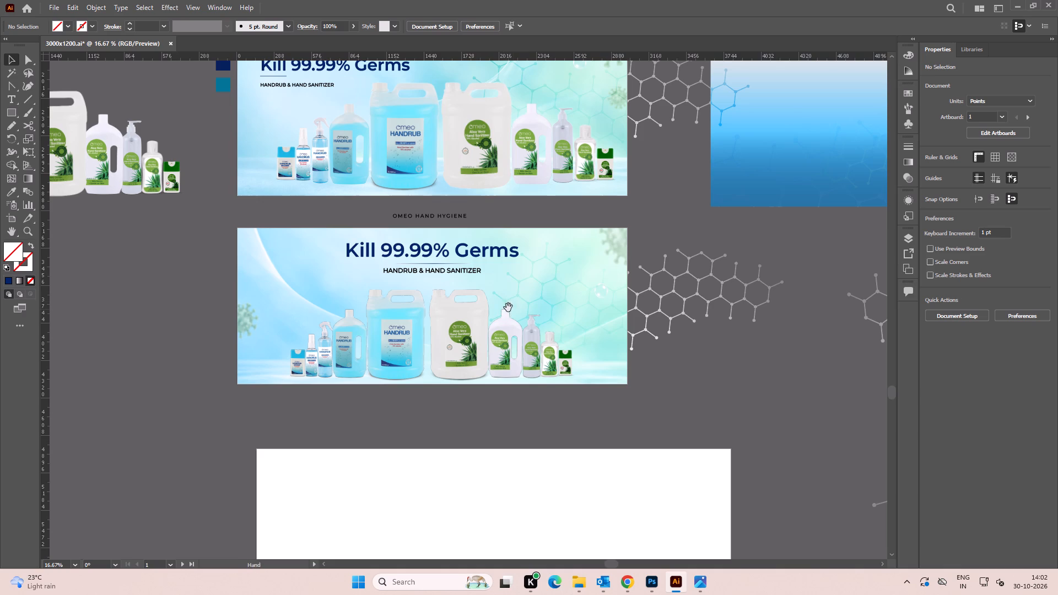
pyautogui.press('space')
pyautogui.moveTo(512, 279); pyautogui.dragTo(522, 359)
pyautogui.click(664, 247)
pyautogui.press('space')
pyautogui.moveTo(652, 265); pyautogui.dragTo(665, 264)
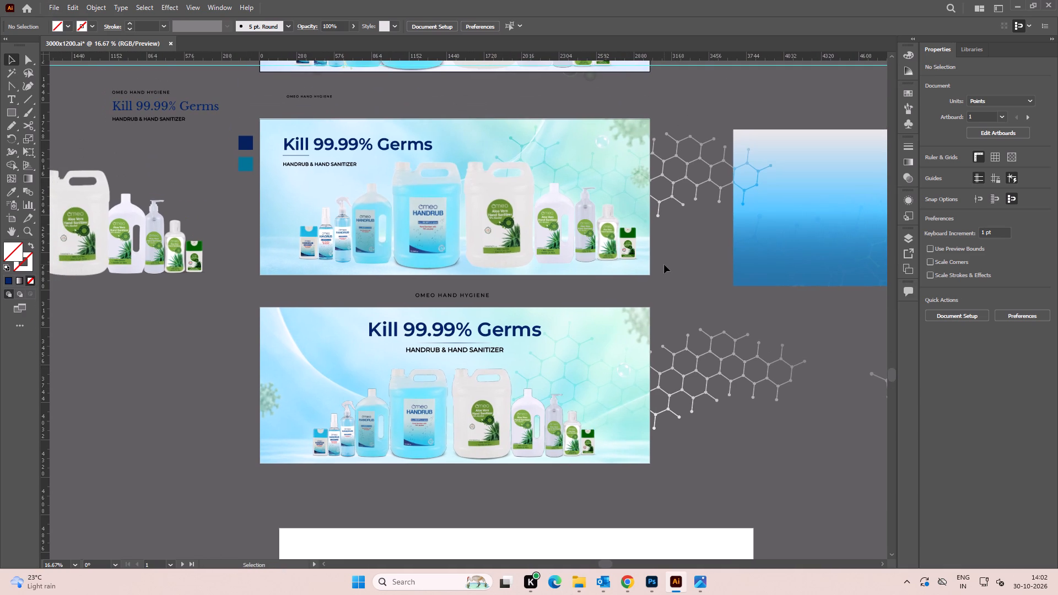
# Copy the product line-up image from the centred-heading banner up over its heading and bring the copy to the front.
pyautogui.click(490, 413)
pyautogui.press('space')
pyautogui.moveTo(470, 416); pyautogui.dragTo(473, 411)
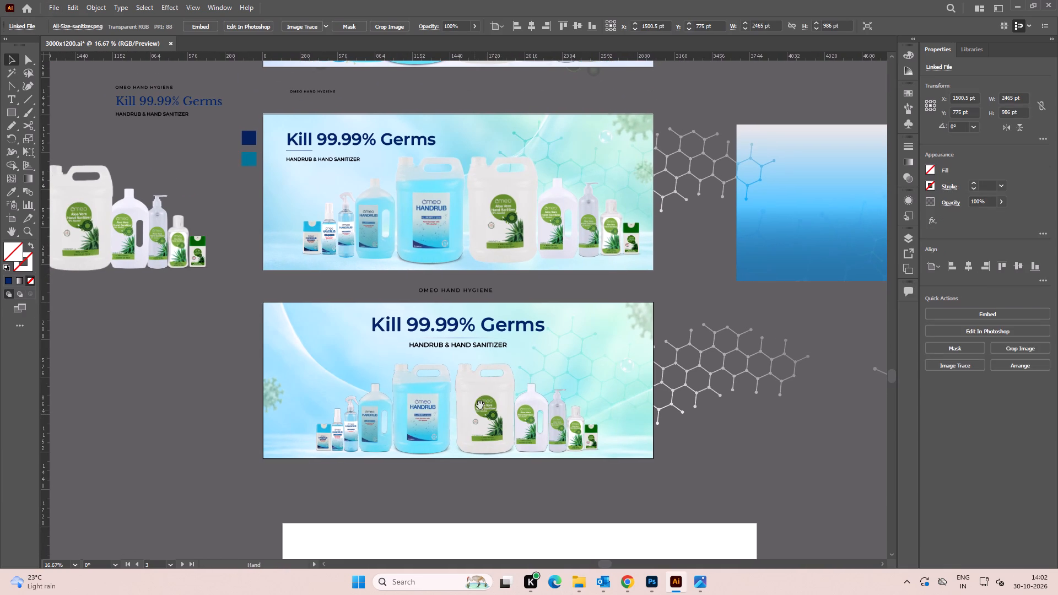
pyautogui.click(690, 278)
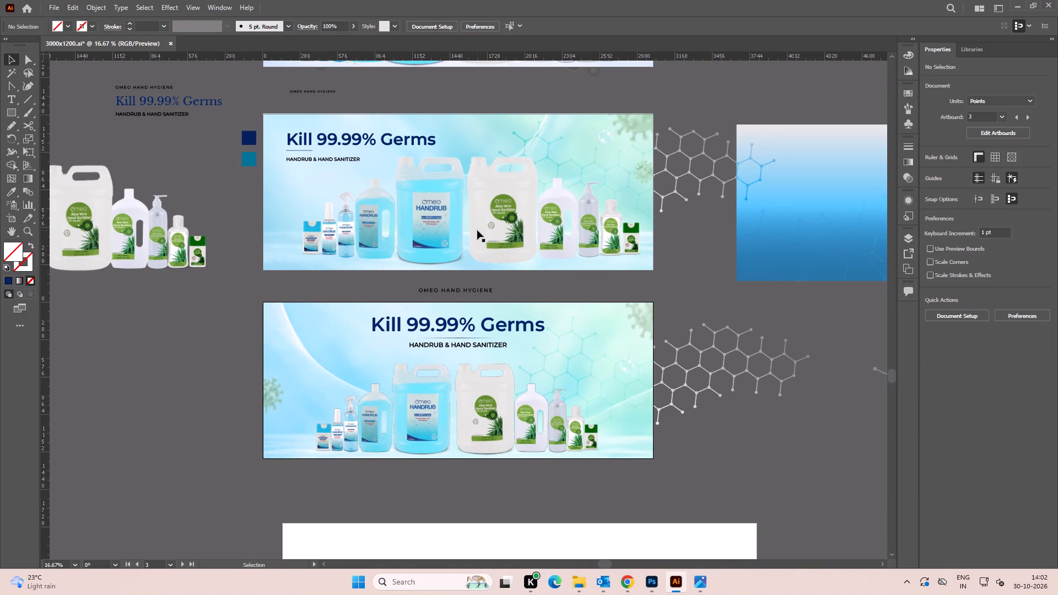
pyautogui.click(477, 230)
pyautogui.click(687, 268)
pyautogui.keyDown('alt'); pyautogui.moveTo(477, 406); pyautogui.dragTo(473, 208); pyautogui.keyUp('alt')
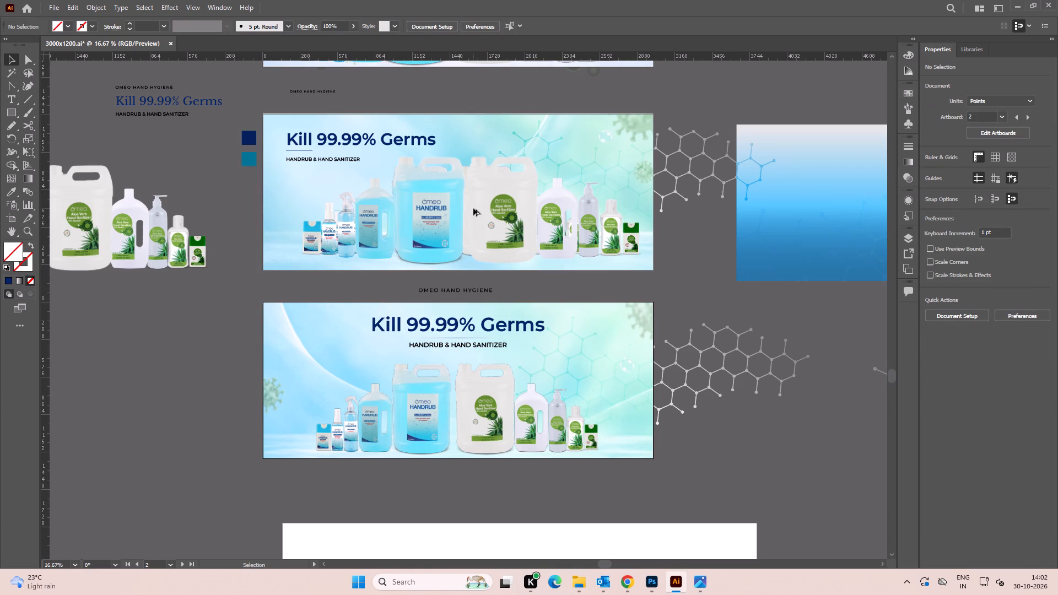
pyautogui.keyDown('alt'); pyautogui.moveTo(473, 208); pyautogui.dragTo(479, 318); pyautogui.keyUp('alt')
pyautogui.hotkey('ctrl', 'shift', ']')
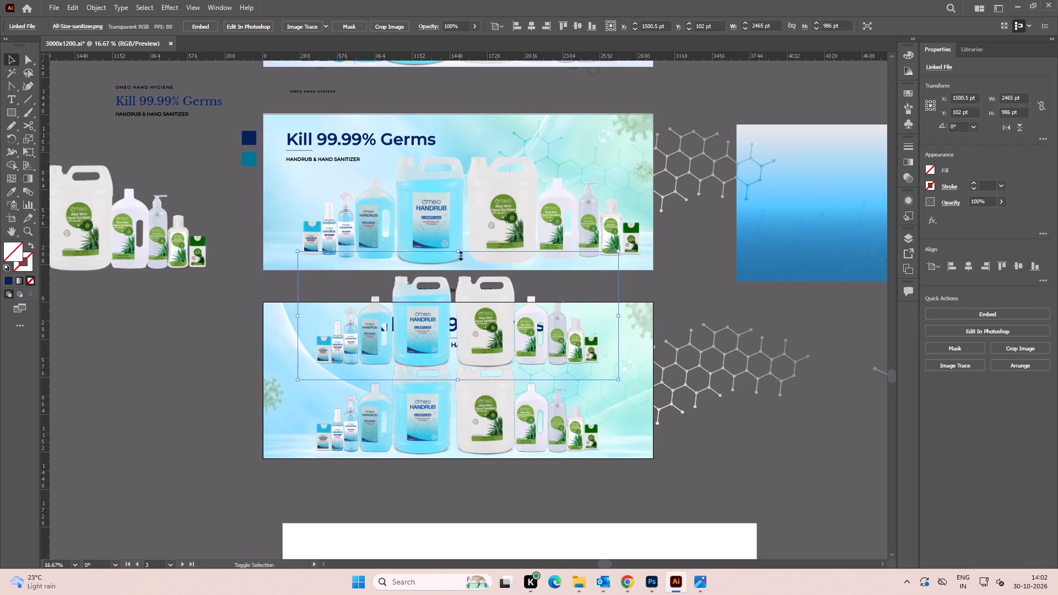
# Enlarge the copied line-up to about 2710 × 1084 pt and place it over the existing products in the left-aligned-heading banner.
pyautogui.keyDown('shift'); pyautogui.moveTo(459, 254); pyautogui.dragTo(460, 238); pyautogui.keyUp('shift')
pyautogui.moveTo(477, 325); pyautogui.dragTo(487, 224)
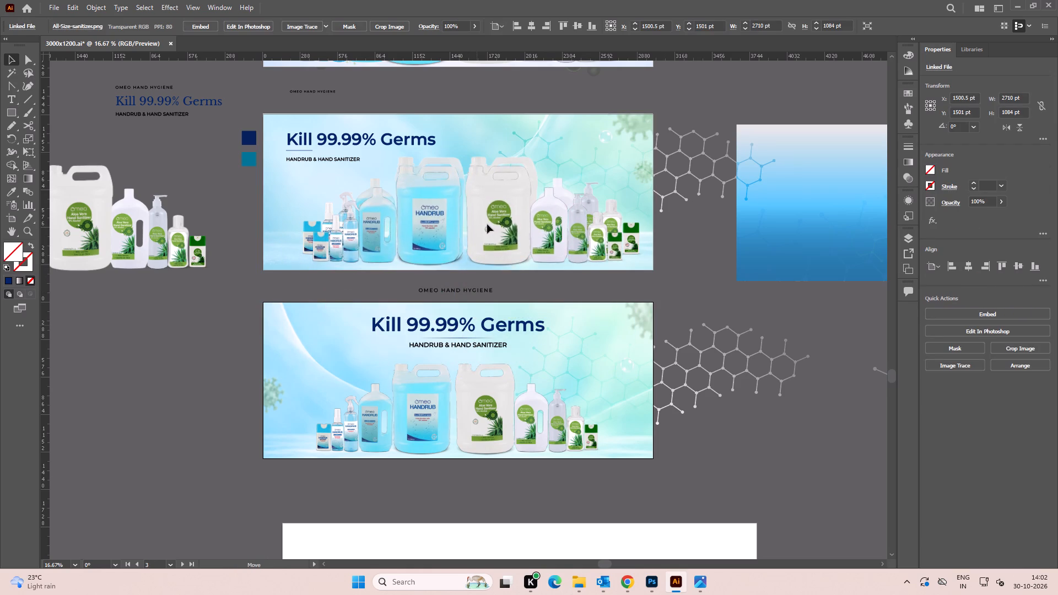
pyautogui.moveTo(487, 224); pyautogui.dragTo(487, 224)
pyautogui.keyDown('alt'); pyautogui.scroll(1, 476, 206); pyautogui.keyUp('alt')
pyautogui.moveTo(504, 209); pyautogui.dragTo(490, 198)
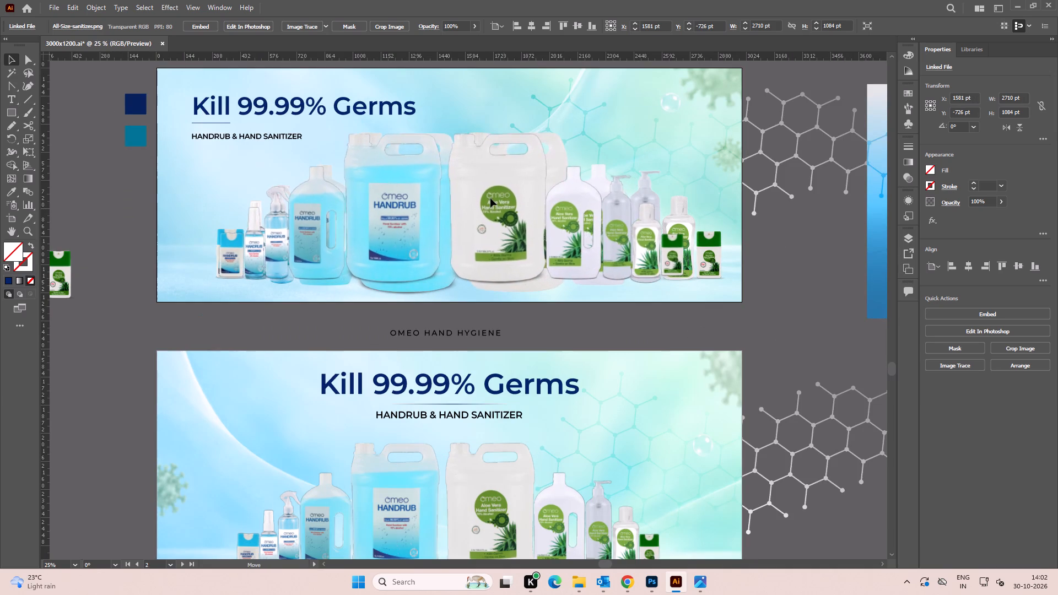
pyautogui.moveTo(490, 198); pyautogui.dragTo(489, 200)
# Enlarge the copied line-up to about 2920 × 1168 pt and line its bottles up with the existing products.
pyautogui.press('space')
pyautogui.moveTo(544, 202); pyautogui.dragTo(497, 203)
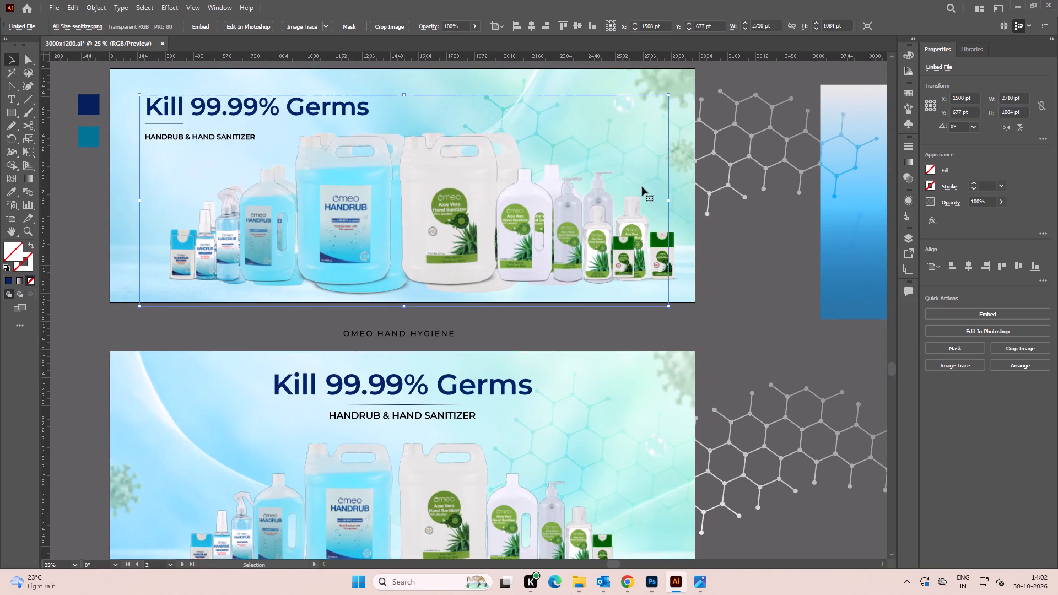
pyautogui.keyDown('shift'); pyautogui.moveTo(669, 200); pyautogui.dragTo(709, 196); pyautogui.keyUp('shift')
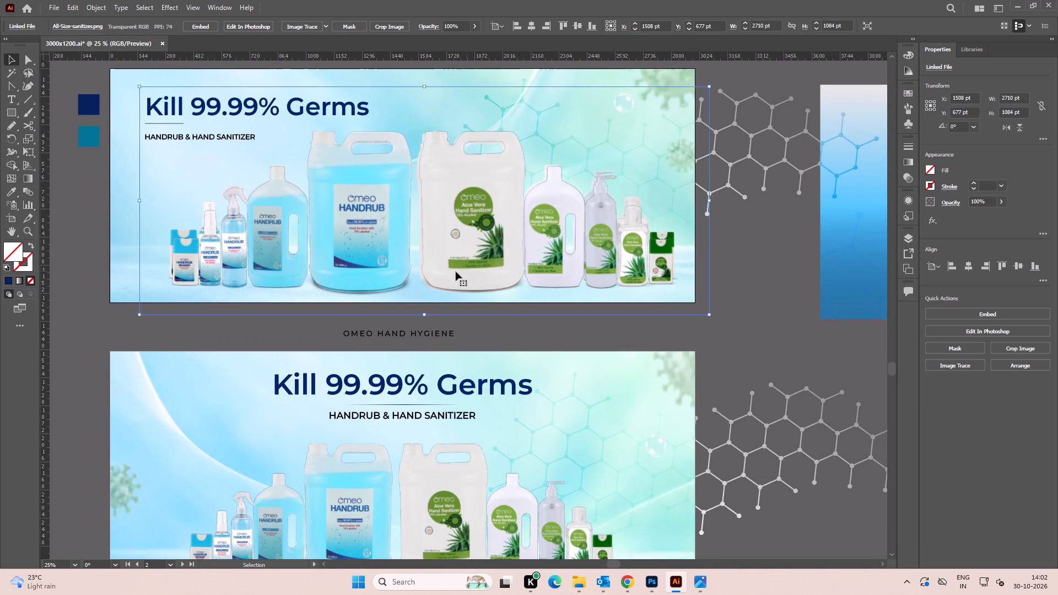
pyautogui.keyDown('alt'); pyautogui.scroll(1, 438, 272); pyautogui.keyUp('alt')
pyautogui.moveTo(462, 259); pyautogui.dragTo(458, 249)
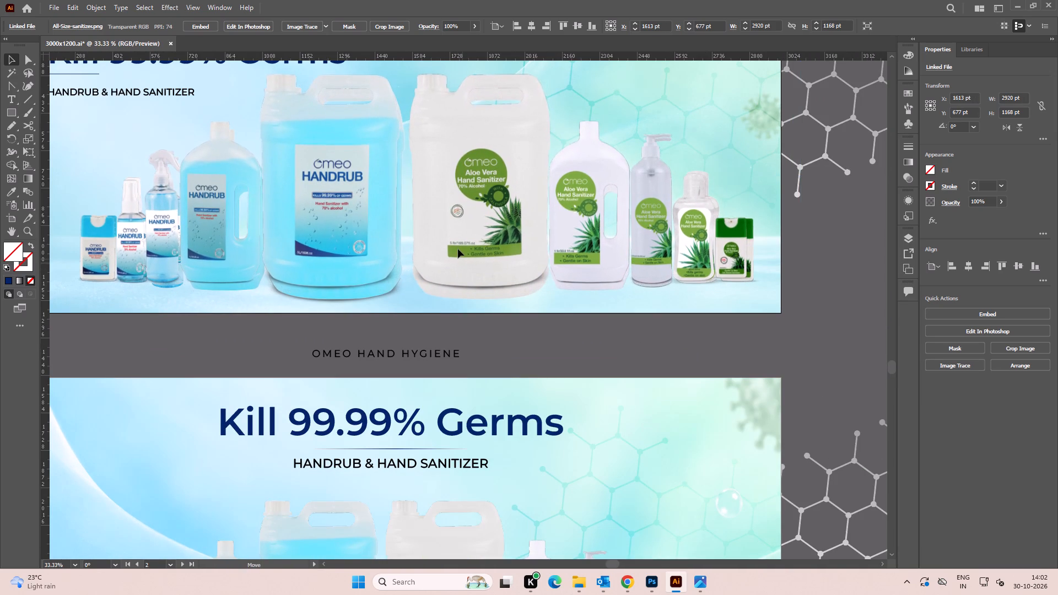
pyautogui.moveTo(458, 249); pyautogui.dragTo(458, 251)
pyautogui.press('space')
pyautogui.press('space')
pyautogui.moveTo(674, 242); pyautogui.dragTo(434, 248)
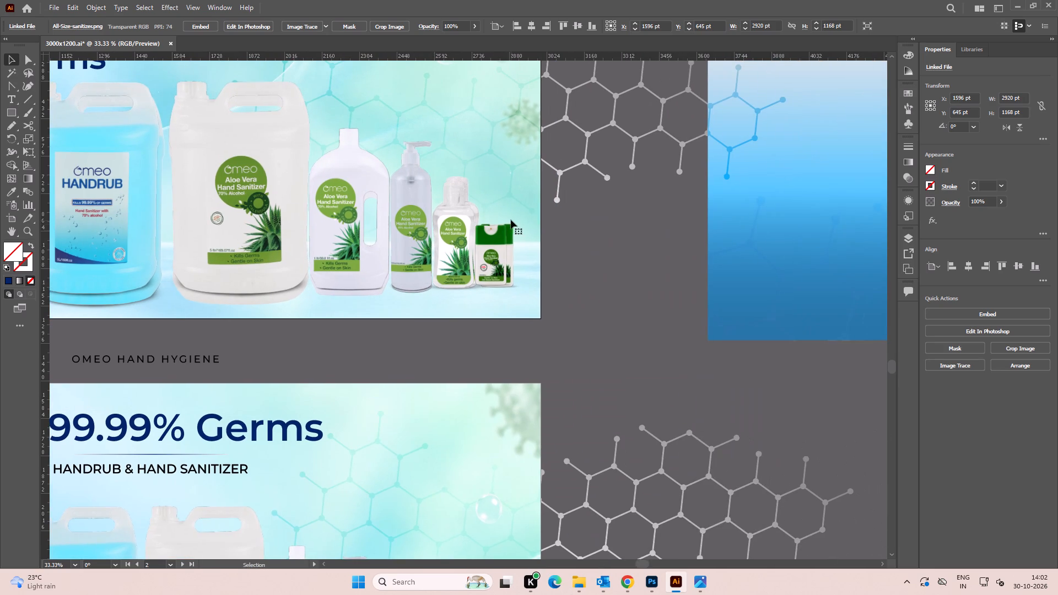
pyautogui.keyDown('alt'); pyautogui.scroll(-1, 334, 229); pyautogui.keyUp('alt')
pyautogui.press('space')
pyautogui.moveTo(285, 228); pyautogui.dragTo(372, 225)
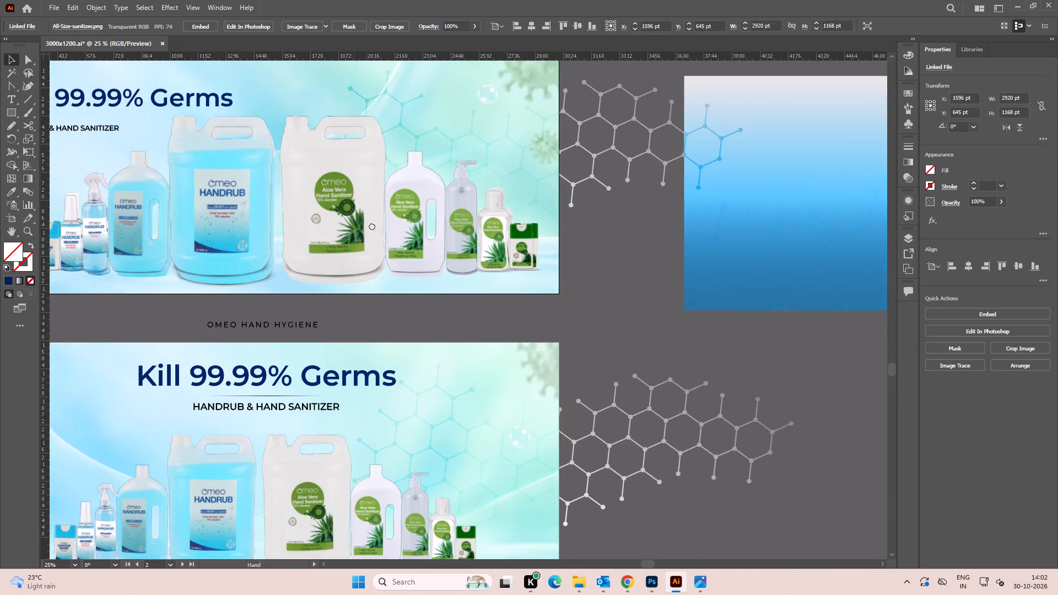
pyautogui.moveTo(372, 225); pyautogui.dragTo(374, 225)
pyautogui.keyDown('alt'); pyautogui.scroll(1, 317, 249); pyautogui.keyUp('alt')
pyautogui.keyDown('shift'); pyautogui.moveTo(348, 231); pyautogui.dragTo(350, 240); pyautogui.keyUp('shift')
pyautogui.click(439, 342)
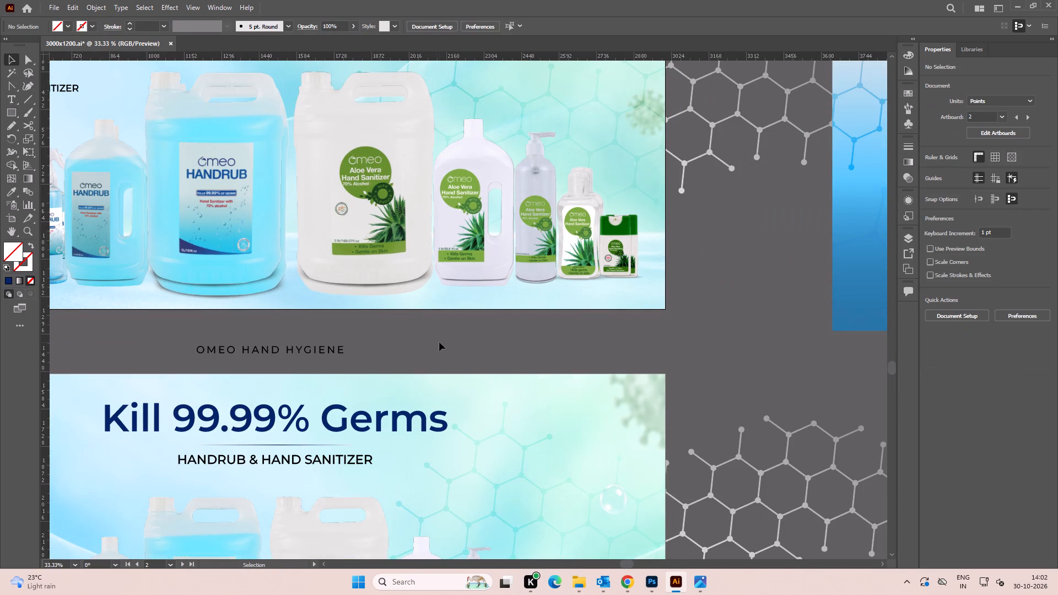
# Reposition the copied line-up over the existing products and enlarge it to about 2946 × 1178.4 pt.
pyautogui.moveTo(380, 222); pyautogui.dragTo(382, 233)
pyautogui.press('space')
pyautogui.moveTo(575, 208); pyautogui.dragTo(489, 208)
pyautogui.keyDown('shift'); pyautogui.moveTo(595, 175); pyautogui.dragTo(601, 175); pyautogui.keyUp('shift')
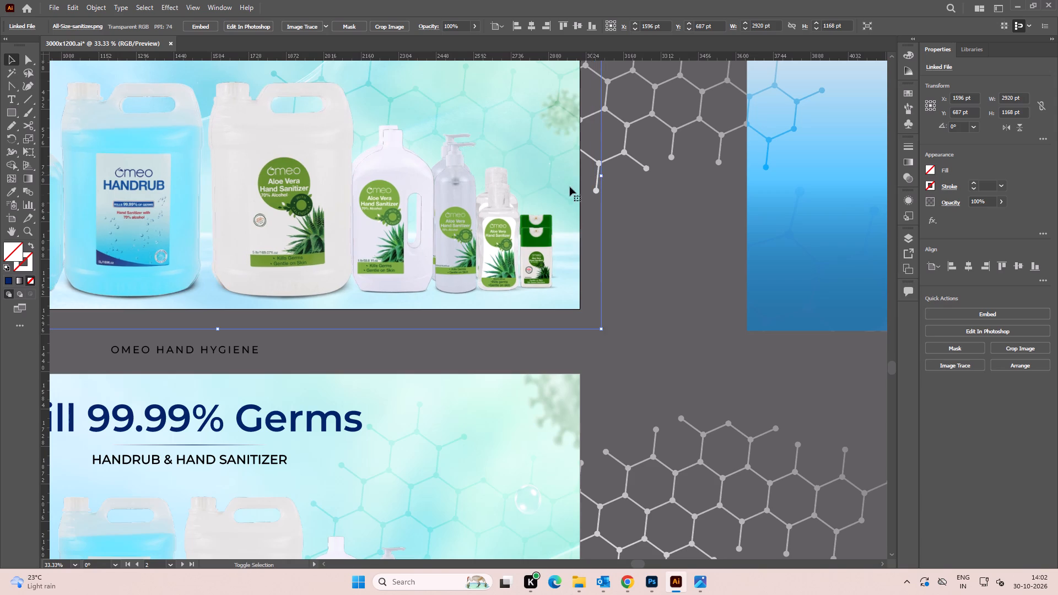
pyautogui.keyDown('alt'); pyautogui.scroll(-3, 454, 212); pyautogui.keyUp('alt')
pyautogui.press('space')
pyautogui.moveTo(390, 201); pyautogui.dragTo(457, 203)
pyautogui.keyDown('alt'); pyautogui.scroll(2, 405, 203); pyautogui.keyUp('alt')
pyautogui.click(476, 230)
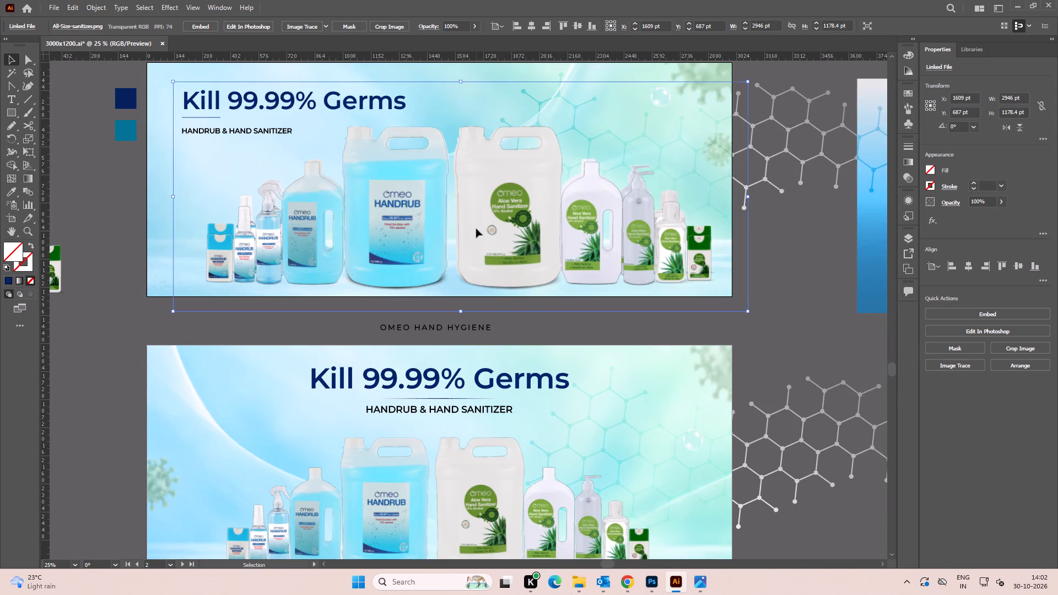
# Move the new line-up aside and delete the old product line-up from the left-aligned-heading banner.
pyautogui.keyDown('alt'); pyautogui.scroll(-1, 476, 230); pyautogui.keyUp('alt')
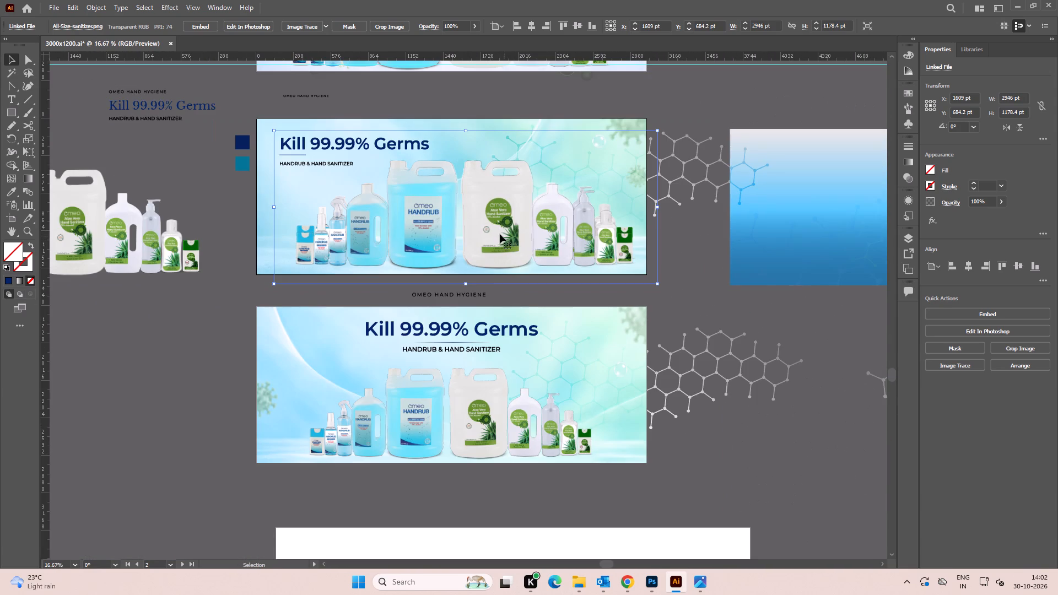
pyautogui.moveTo(500, 234); pyautogui.dragTo(283, 239)
pyautogui.click(505, 232)
pyautogui.press('Delete')
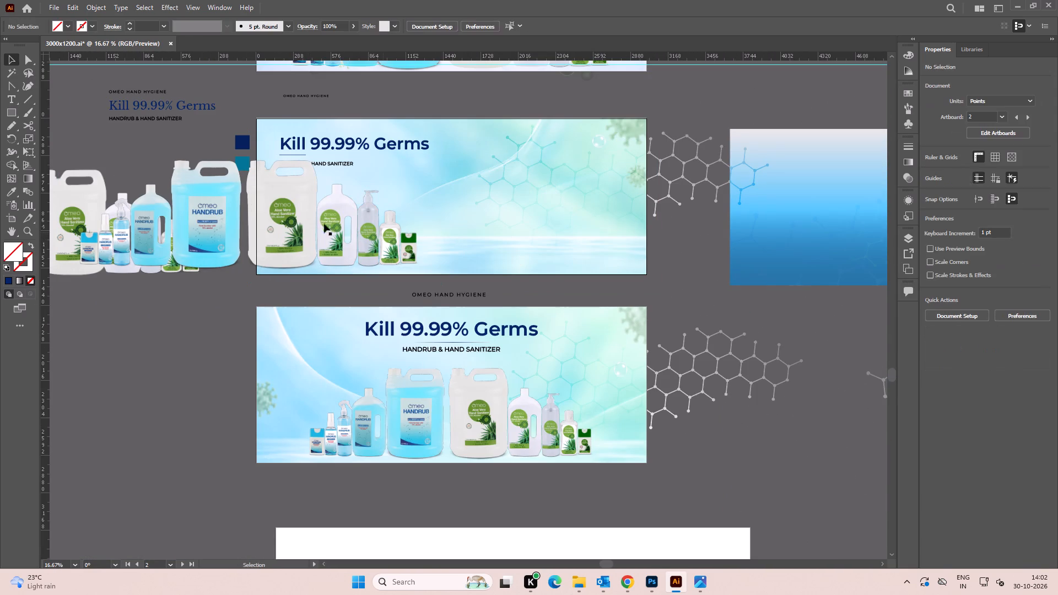
# Centre the new product line-up horizontally on the left-aligned-heading banner's artboard.
pyautogui.click(277, 218)
pyautogui.click(970, 268)
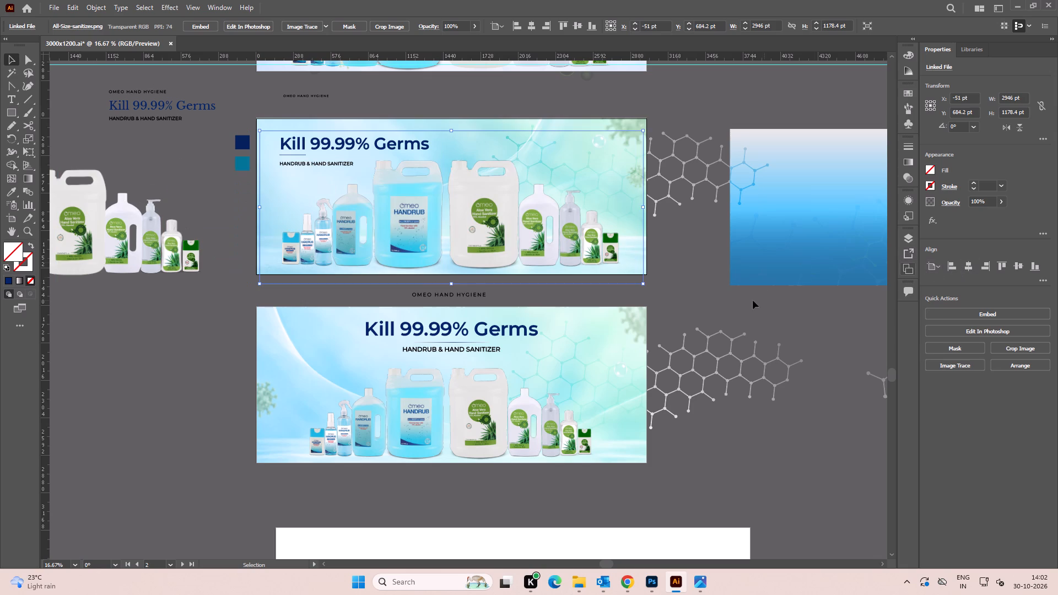
pyautogui.click(685, 277)
pyautogui.press('space')
pyautogui.moveTo(668, 264); pyautogui.dragTo(688, 266)
pyautogui.keyDown('alt'); pyautogui.scroll(2, 480, 242); pyautogui.keyUp('alt')
pyautogui.keyDown('alt'); pyautogui.scroll(-3, 509, 233); pyautogui.keyUp('alt')
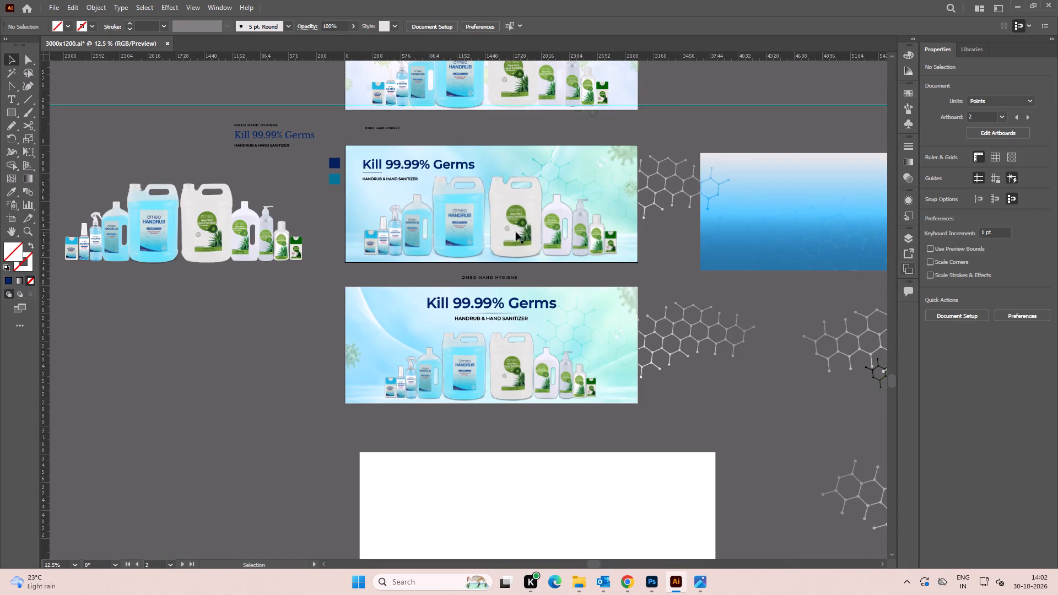
pyautogui.press('space')
pyautogui.click(520, 228)
pyautogui.keyDown('alt'); pyautogui.scroll(2, 494, 215); pyautogui.keyUp('alt')
pyautogui.click(512, 207)
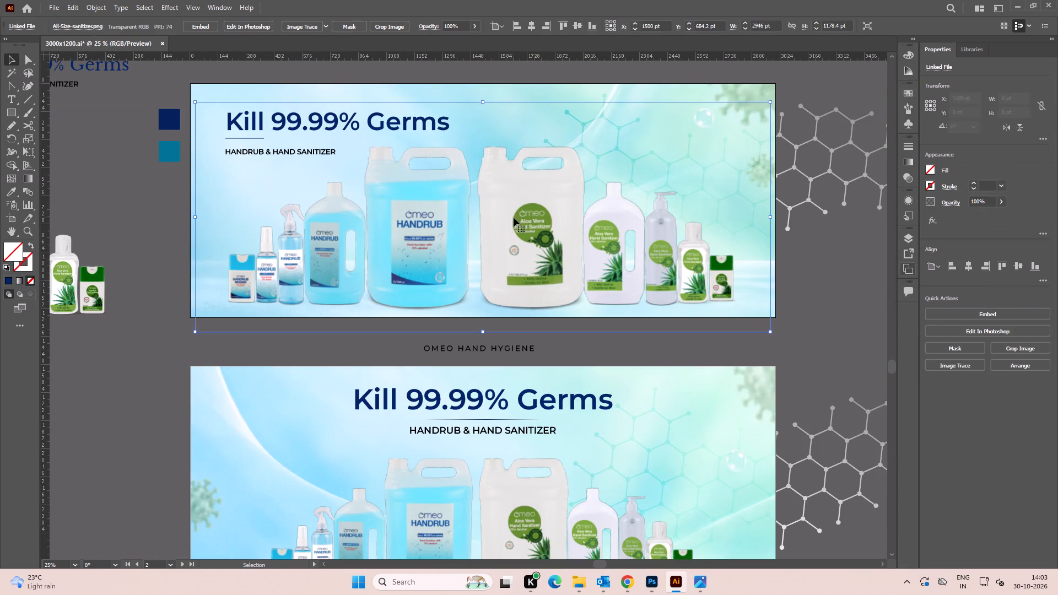
pyautogui.click(750, 95)
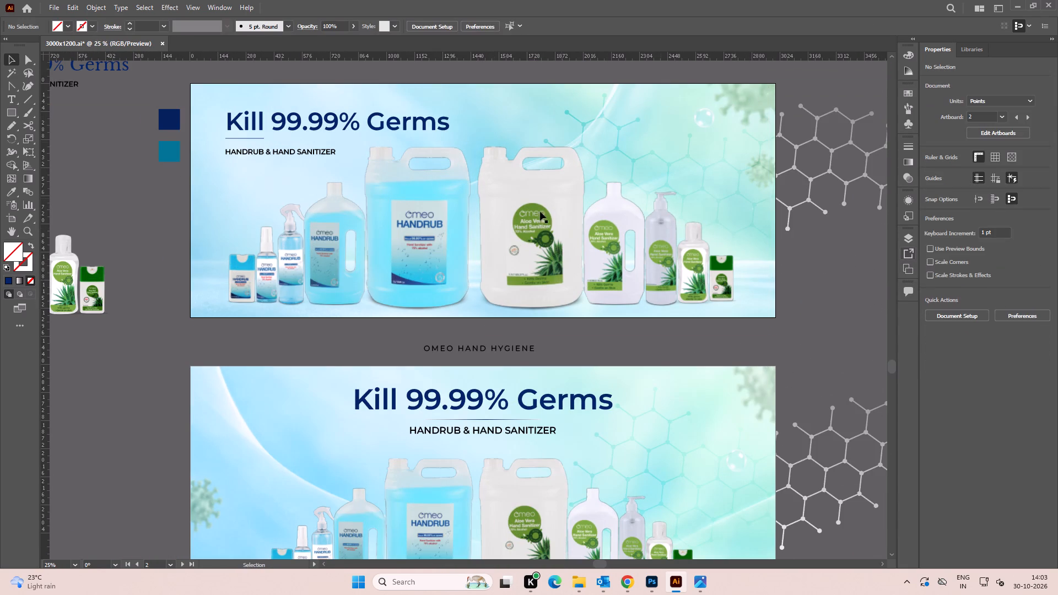
pyautogui.click(521, 224)
pyautogui.click(970, 266)
pyautogui.click(855, 277)
# Shift the new product line-up slightly down to Y 691.2 pt in the left-aligned-heading banner.
pyautogui.keyDown('alt'); pyautogui.scroll(3, 479, 307); pyautogui.keyUp('alt')
pyautogui.keyDown('shift'); pyautogui.click(577, 251); pyautogui.keyUp('shift')
pyautogui.keyDown('alt'); pyautogui.scroll(-3, 577, 255); pyautogui.keyUp('alt')
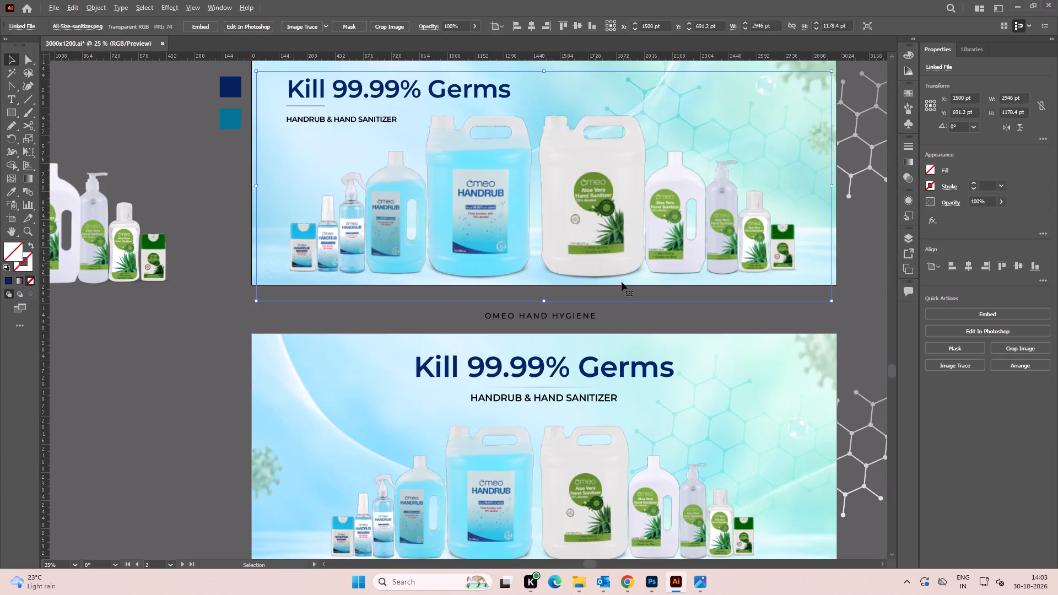
pyautogui.click(670, 314)
pyautogui.press('space')
pyautogui.moveTo(663, 314); pyautogui.dragTo(619, 324)
pyautogui.keyDown('alt'); pyautogui.scroll(-1, 571, 239); pyautogui.keyUp('alt')
pyautogui.press('space')
pyautogui.moveTo(580, 241); pyautogui.dragTo(550, 259)
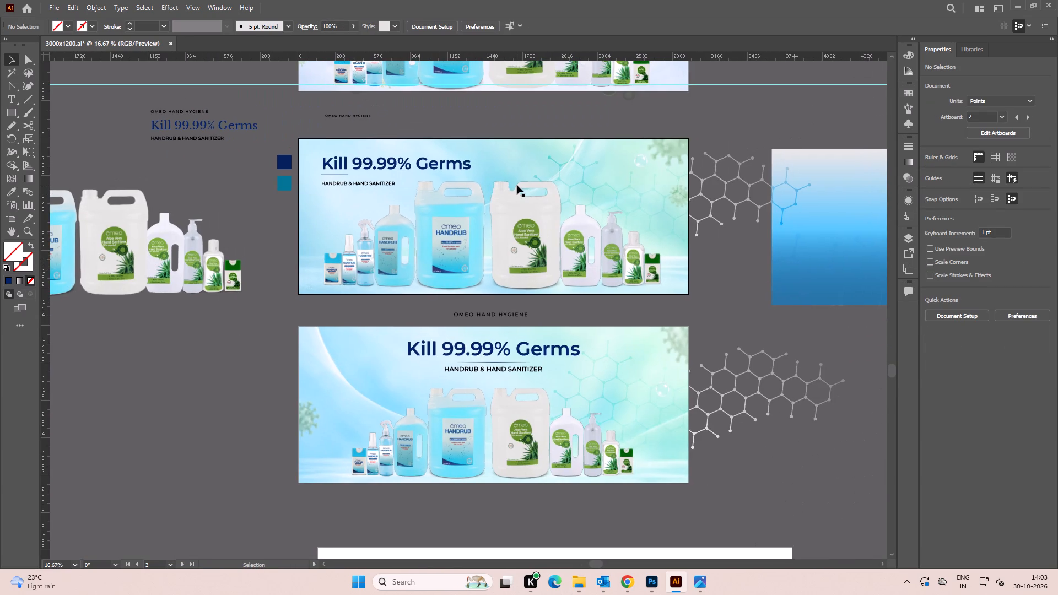
# Scale the left-aligned-heading banner's line-up down to about 2926 × 1170.4 pt, lowering its top edge.
pyautogui.click(521, 211)
pyautogui.keyDown('alt'); pyautogui.scroll(2, 496, 167); pyautogui.keyUp('alt')
pyautogui.keyDown('shift'); pyautogui.click(490, 136); pyautogui.keyUp('shift')
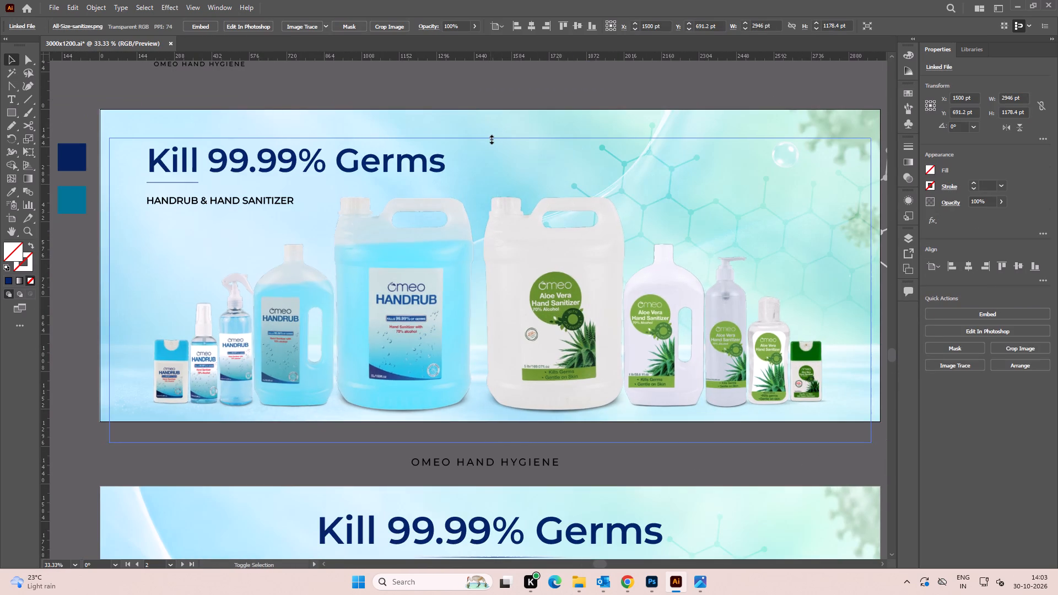
pyautogui.keyDown('alt'); pyautogui.scroll(-3, 501, 182); pyautogui.keyUp('alt')
pyautogui.click(550, 285)
pyautogui.press('space')
pyautogui.click(550, 284)
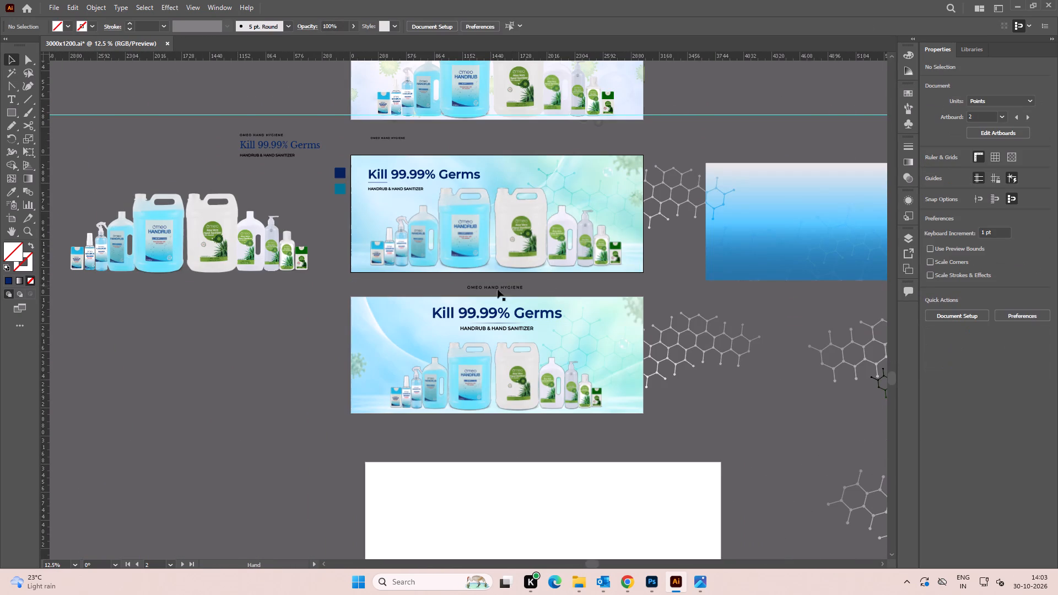
# Move the OMEO HAND HYGIENE text from between the two banners onto the empty canvas left of them.
pyautogui.keyDown('alt'); pyautogui.scroll(1, 477, 291); pyautogui.keyUp('alt')
pyautogui.moveTo(484, 284); pyautogui.dragTo(208, 306)
pyautogui.click(413, 278)
pyautogui.press('space')
pyautogui.moveTo(499, 283); pyautogui.dragTo(461, 293)
pyautogui.scroll(3, 471, 259)
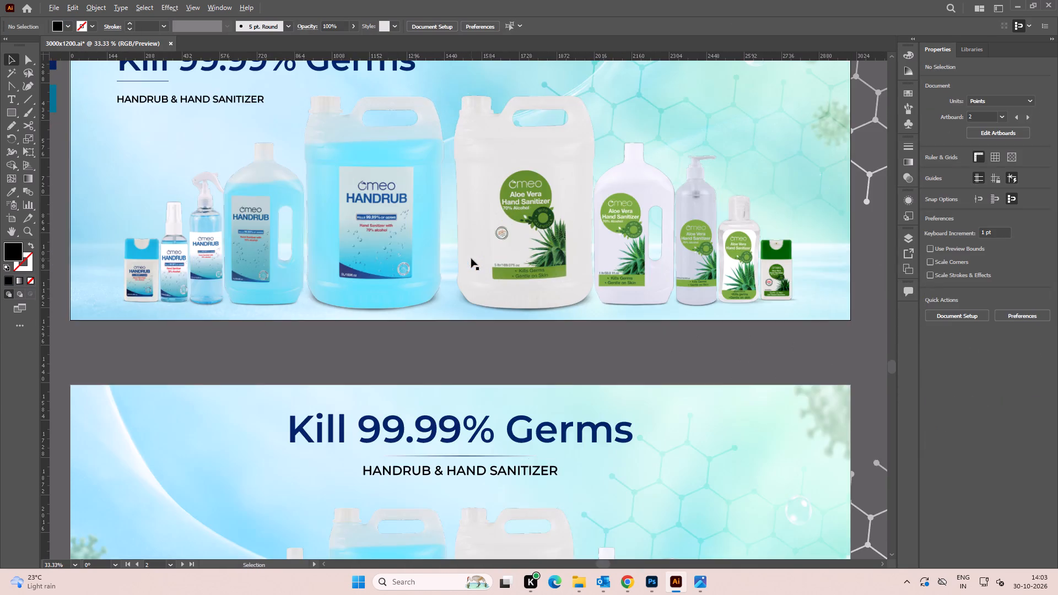
# Scale the left-aligned-heading banner's line-up down further to about 2901 × 1160.4 pt, lowering its top edge.
pyautogui.keyDown('alt'); pyautogui.scroll(-3, 471, 258); pyautogui.keyUp('alt')
pyautogui.press('space')
pyautogui.moveTo(477, 289); pyautogui.dragTo(488, 291)
pyautogui.click(505, 227)
pyautogui.keyDown('alt'); pyautogui.scroll(2, 475, 194); pyautogui.keyUp('alt')
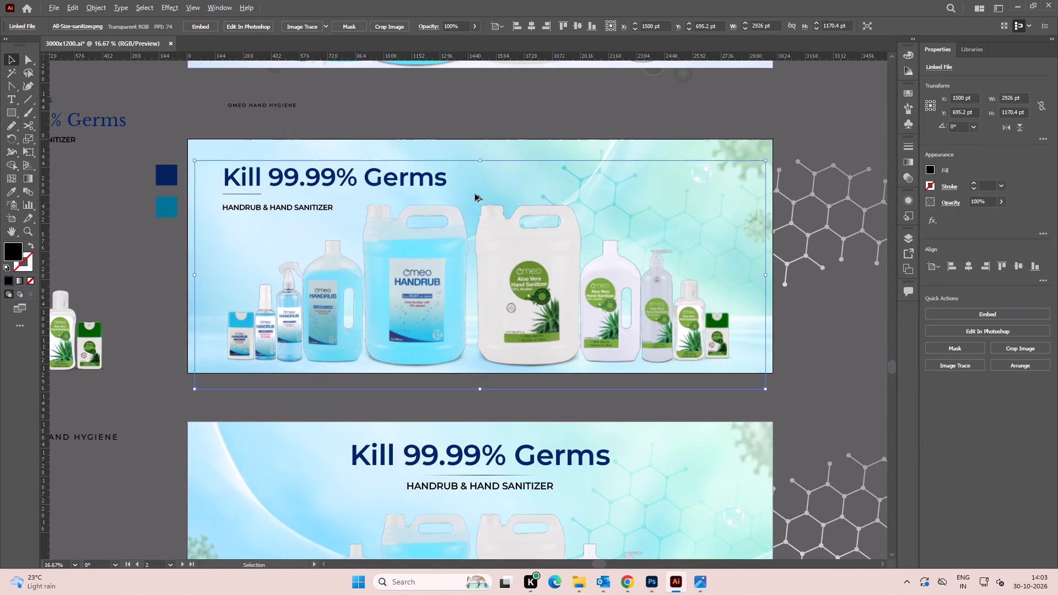
pyautogui.keyDown('shift'); pyautogui.click(480, 161); pyautogui.keyUp('shift')
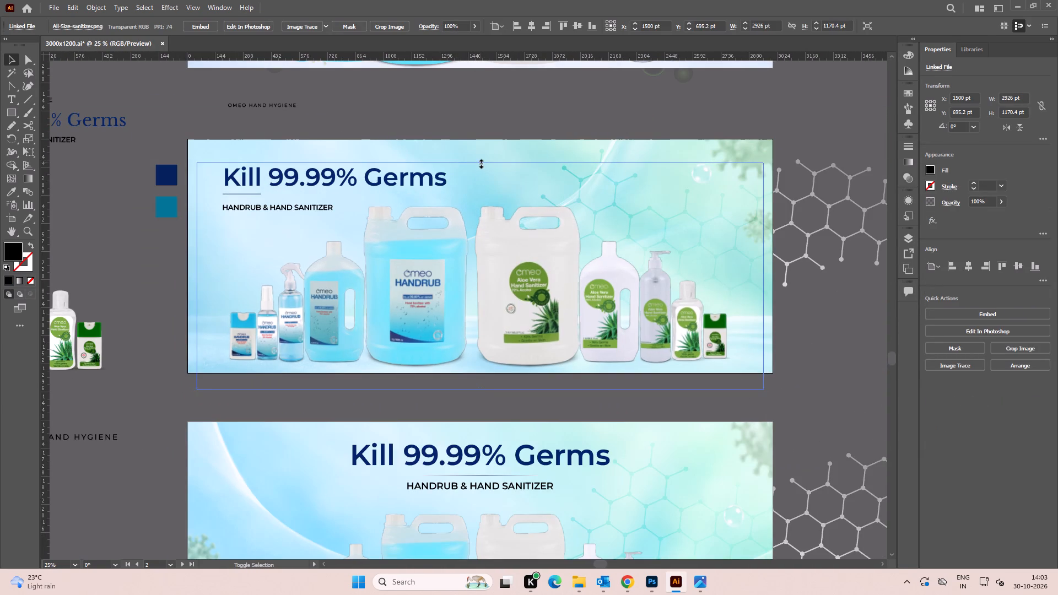
pyautogui.keyDown('alt'); pyautogui.scroll(-2, 480, 165); pyautogui.keyUp('alt')
pyautogui.click(568, 142)
pyautogui.press('space')
pyautogui.press('space')
pyautogui.press('space')
pyautogui.press('space')
pyautogui.moveTo(577, 140); pyautogui.dragTo(550, 158)
pyautogui.click(554, 155)
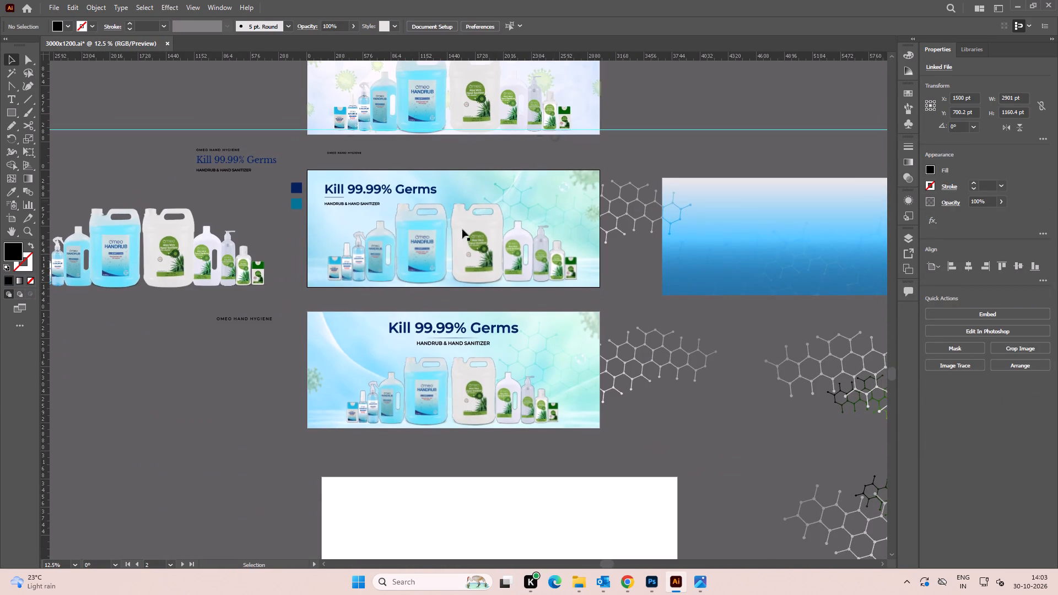
# Centre the resized product line-up horizontally on the left-aligned-heading banner's artboard.
pyautogui.keyDown('alt'); pyautogui.scroll(1, 410, 254); pyautogui.keyUp('alt')
pyautogui.press('space')
pyautogui.moveTo(428, 221); pyautogui.dragTo(434, 231)
pyautogui.click(498, 261)
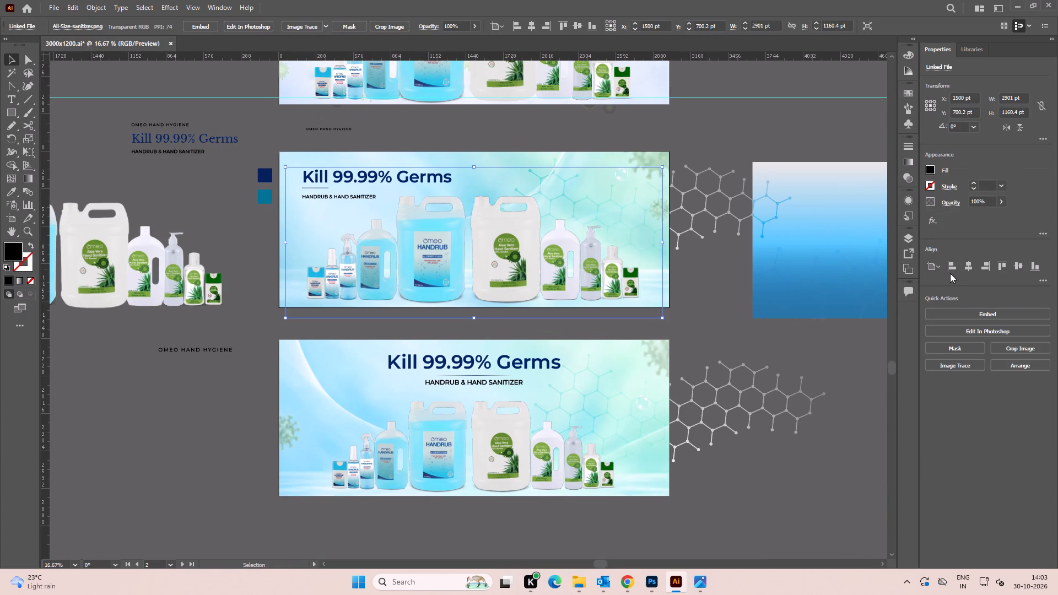
pyautogui.click(965, 269)
pyautogui.click(792, 148)
# Review the resized product line-up against the centred-heading banner.
pyautogui.press('space')
pyautogui.moveTo(743, 144); pyautogui.dragTo(748, 155)
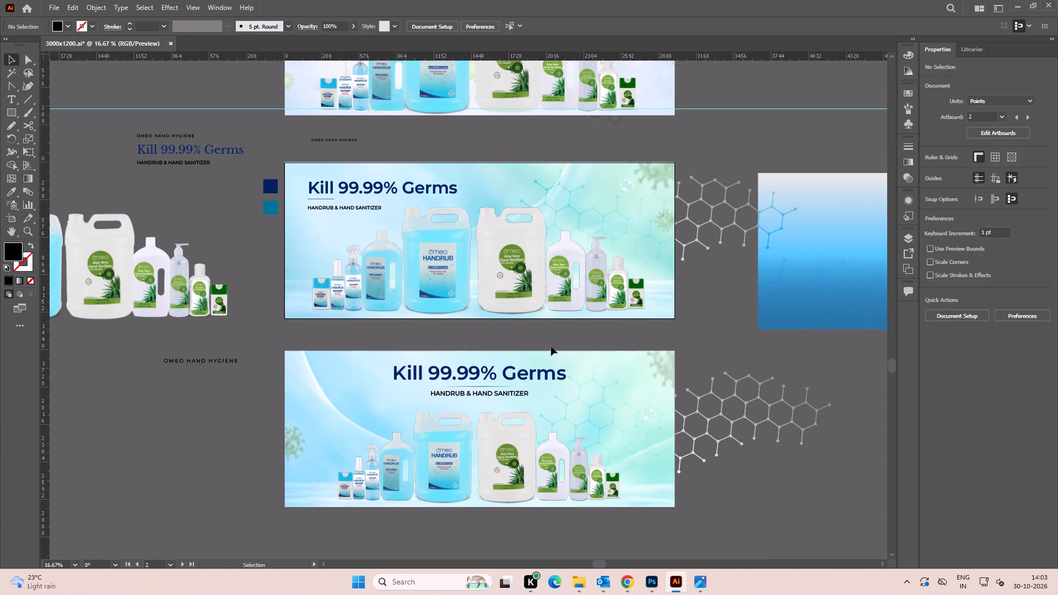
pyautogui.keyDown('alt'); pyautogui.scroll(1, 519, 363); pyautogui.keyUp('alt')
pyautogui.press('space')
pyautogui.moveTo(594, 356); pyautogui.dragTo(588, 366)
pyautogui.keyDown('alt'); pyautogui.scroll(-1, 577, 348); pyautogui.keyUp('alt')
pyautogui.press('space')
pyautogui.moveTo(606, 358); pyautogui.dragTo(577, 355)
pyautogui.click(727, 323)
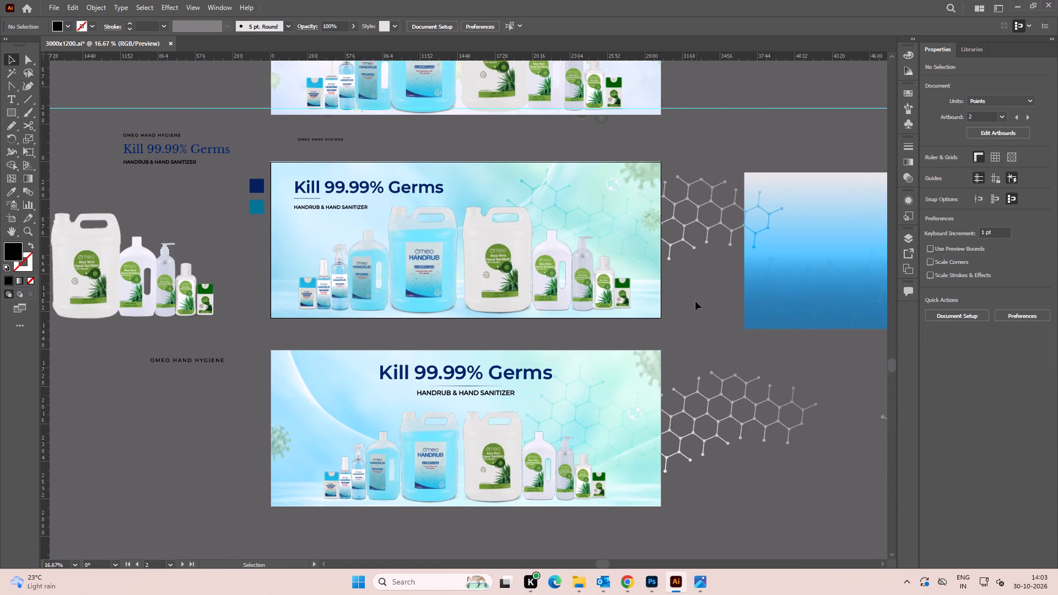
pyautogui.keyDown('ctrl'); pyautogui.click(685, 302); pyautogui.keyUp('ctrl')
# Save the 3000x1200.ai document.
pyautogui.hotkey('ctrl', 's')
pyautogui.hotkey('ctrl', 's')
pyautogui.hotkey('ctrl', 's')
pyautogui.hotkey('ctrl', 's')
pyautogui.hotkey('ctrl', 's')
pyautogui.hotkey('ctrl', 's')
pyautogui.hotkey('ctrl', 's')
pyautogui.hotkey('ctrl', 's')
pyautogui.hotkey('ctrl', 's')
pyautogui.hotkey('ctrl', 'shift', 's')
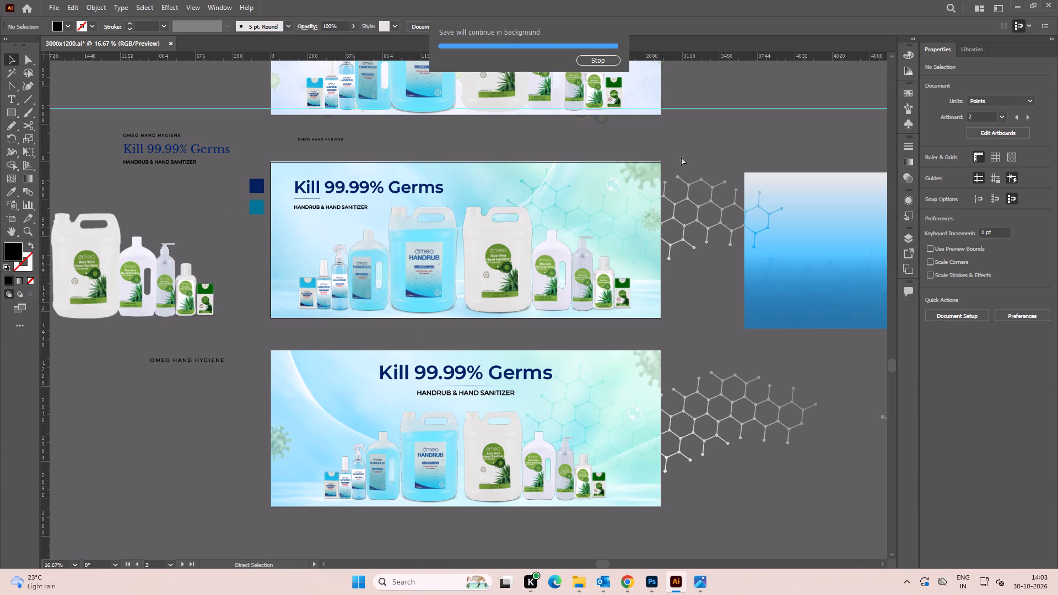